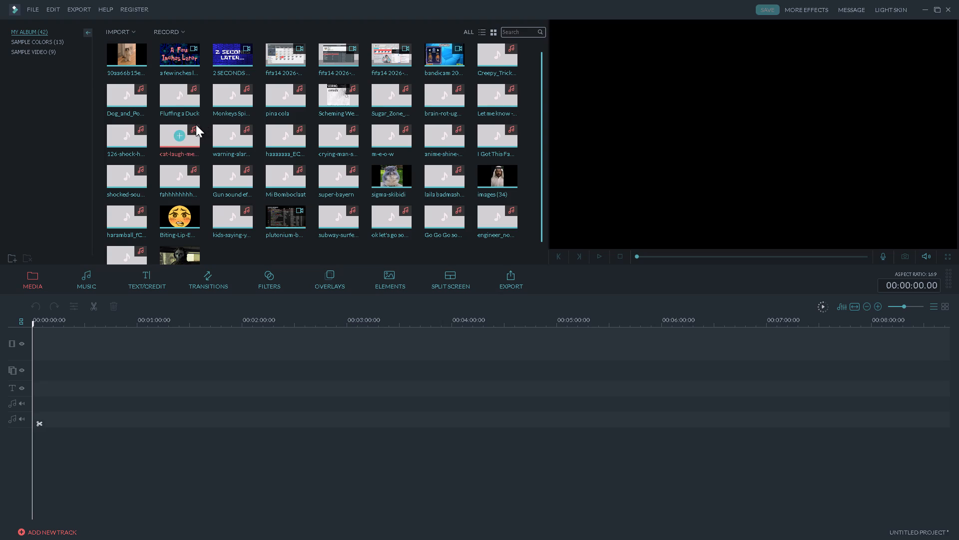
Delete all media from My Album except the first six items: the cat image, two "Later" title clips and three fifa14 2026 clips.
key(ctrl+a)
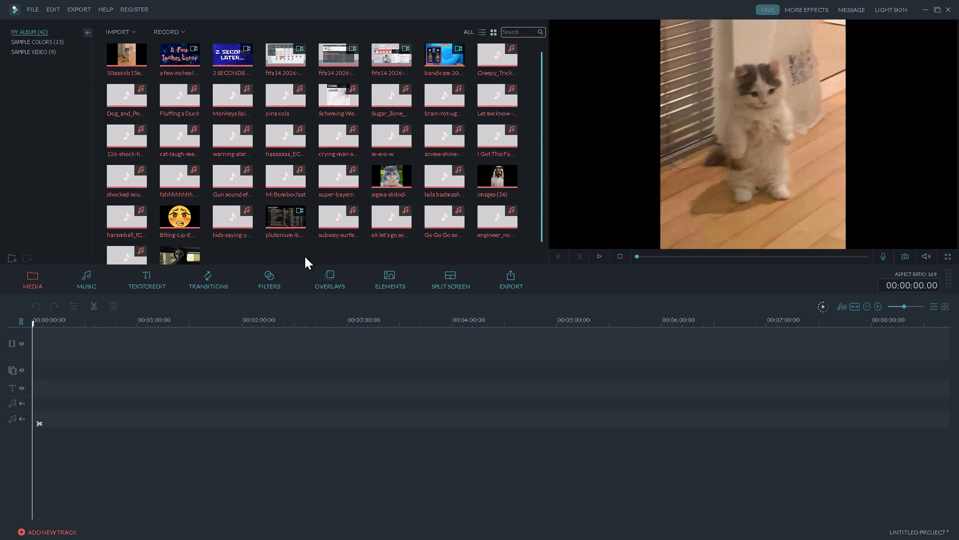
ctrl+click(140, 62)
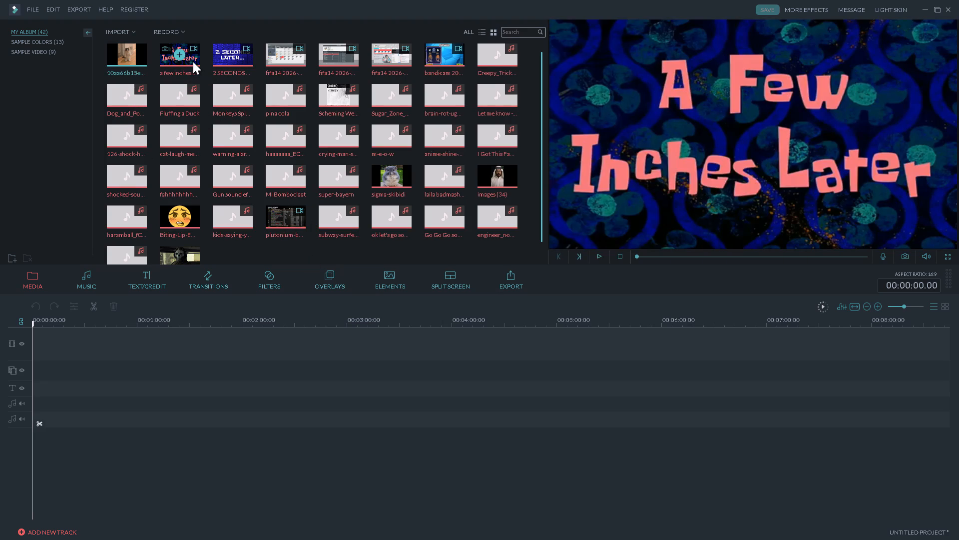
ctrl+click(193, 61)
ctrl+click(219, 62)
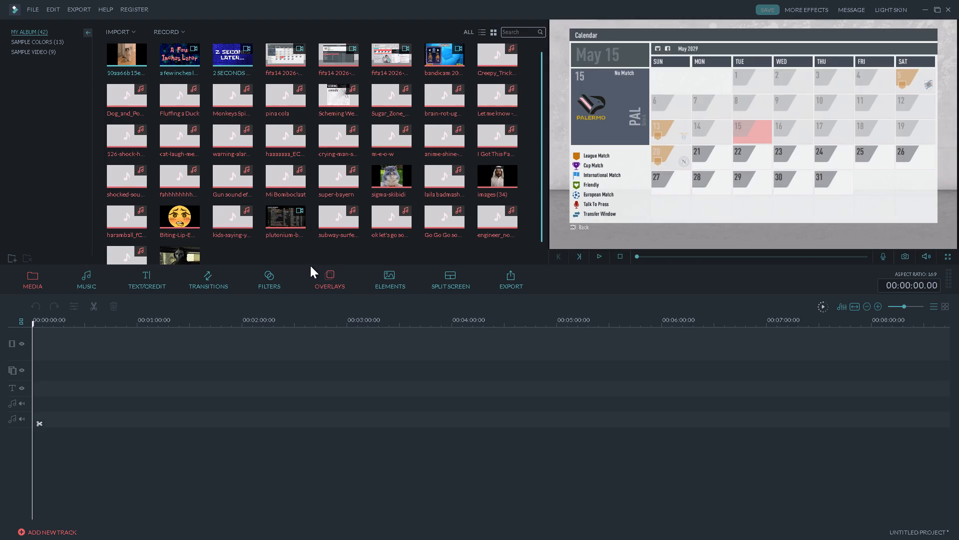
ctrl+click(273, 64)
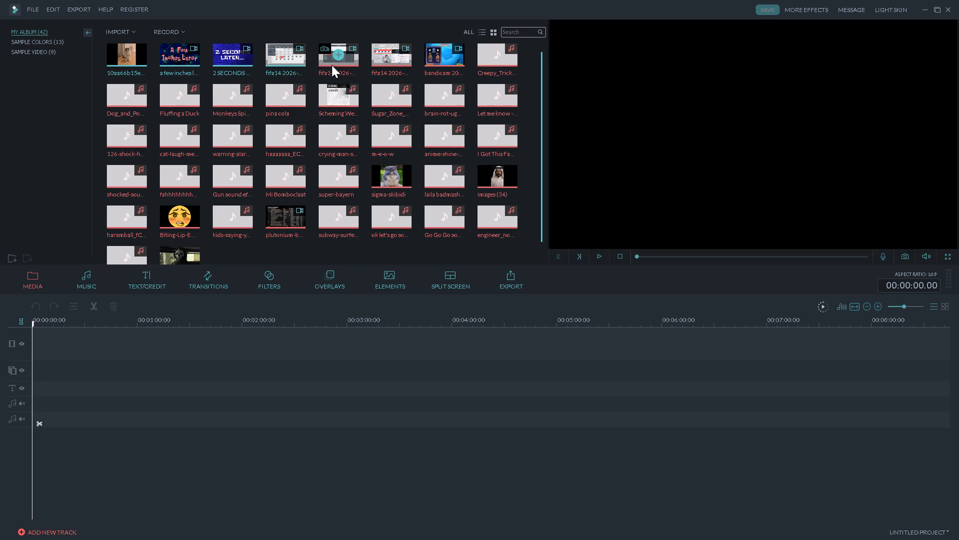
ctrl+click(332, 65)
ctrl+click(382, 63)
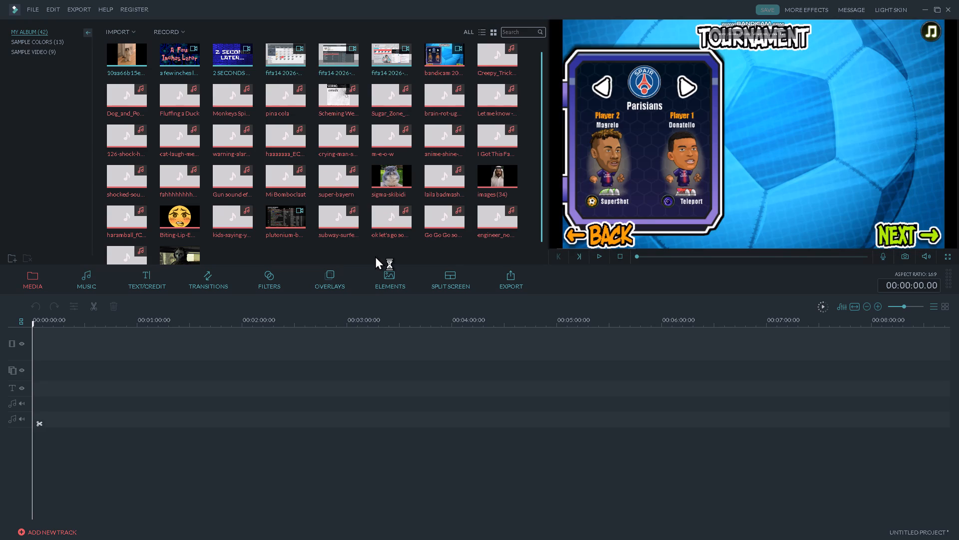
key(Delete)
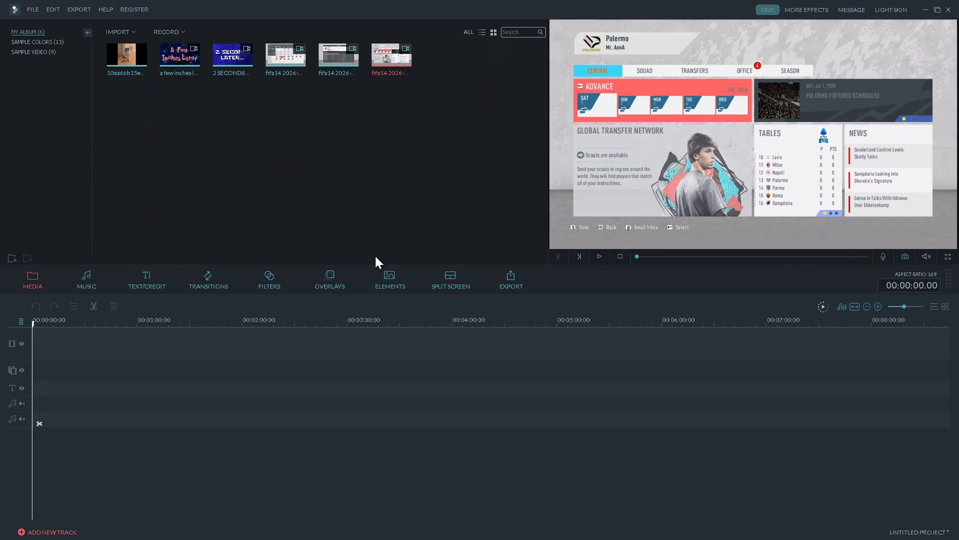
click(368, 195)
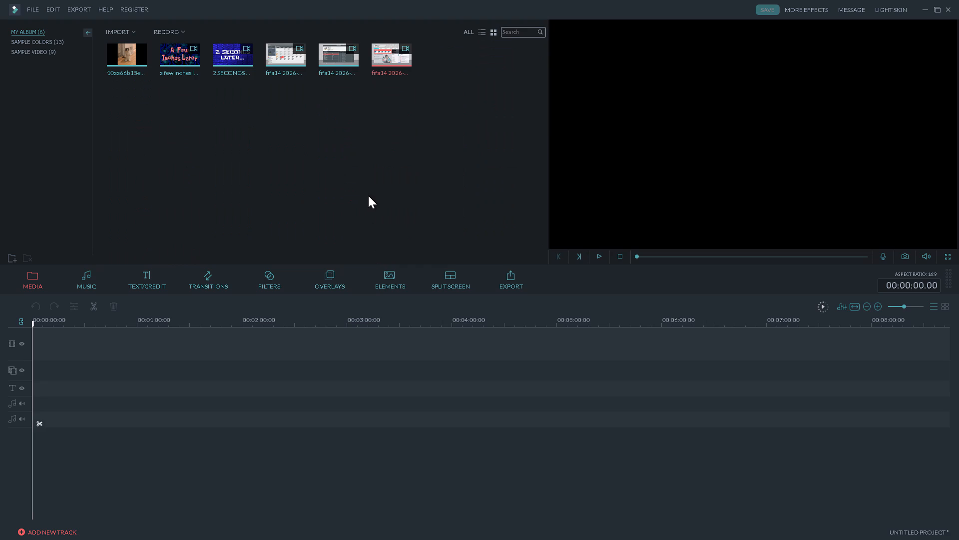
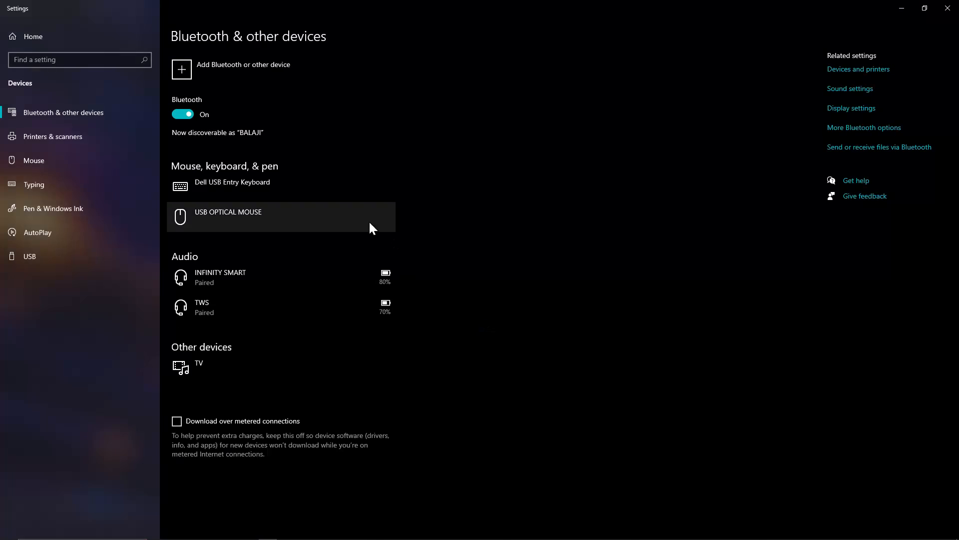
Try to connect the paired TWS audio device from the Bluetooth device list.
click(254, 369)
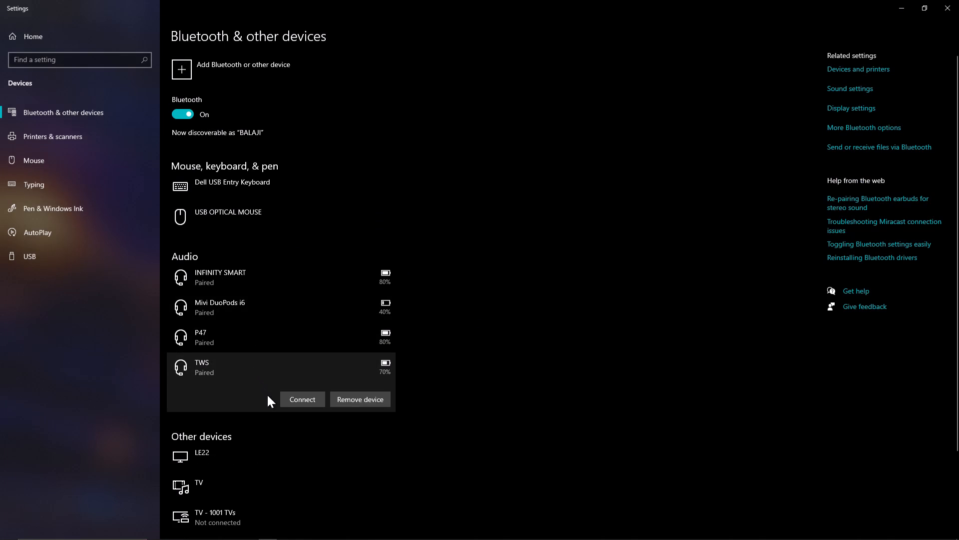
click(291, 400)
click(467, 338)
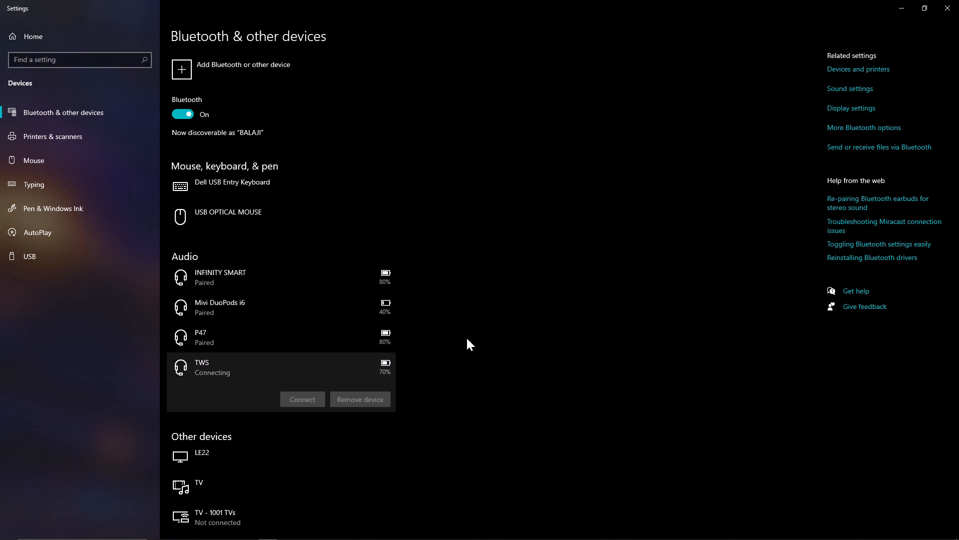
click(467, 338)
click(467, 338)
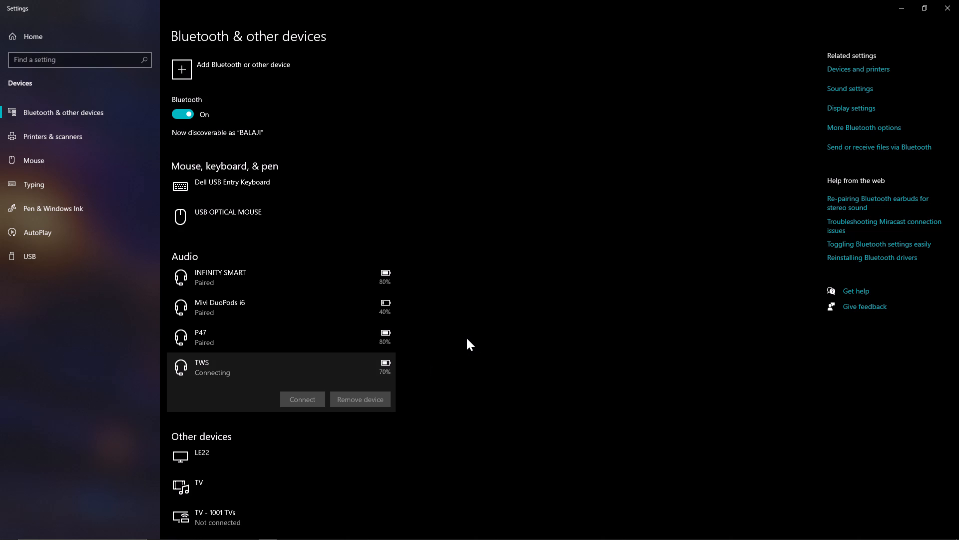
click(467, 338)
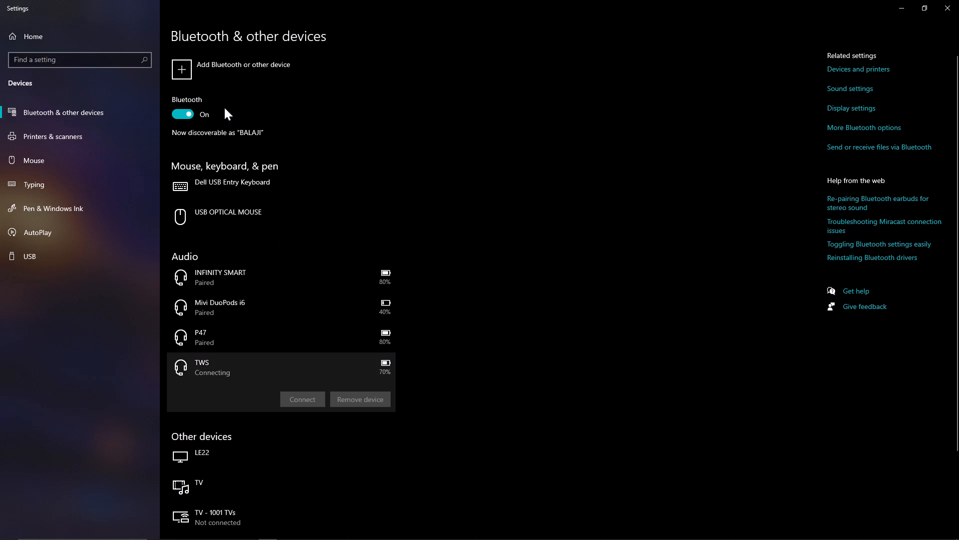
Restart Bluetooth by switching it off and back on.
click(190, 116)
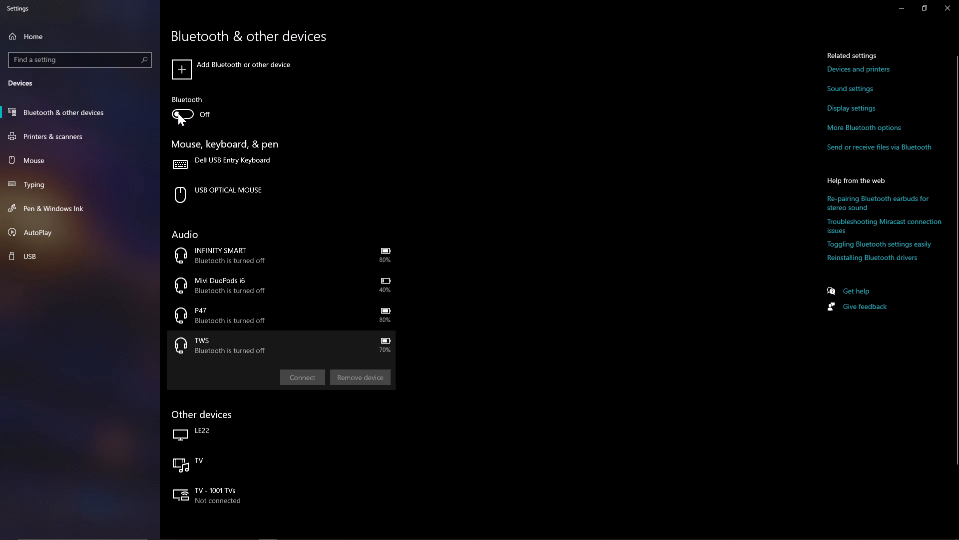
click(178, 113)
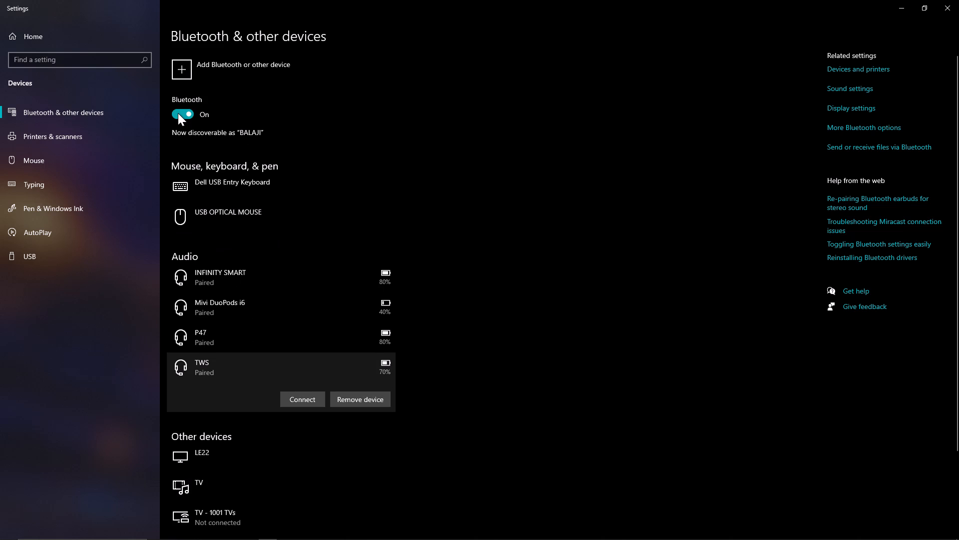
Remove the TWS headset from the paired audio devices.
click(375, 406)
click(412, 371)
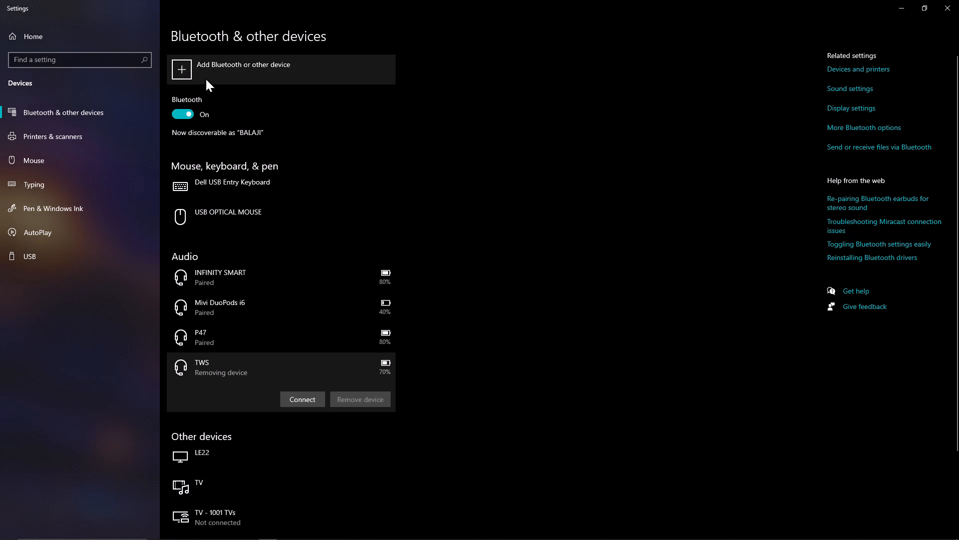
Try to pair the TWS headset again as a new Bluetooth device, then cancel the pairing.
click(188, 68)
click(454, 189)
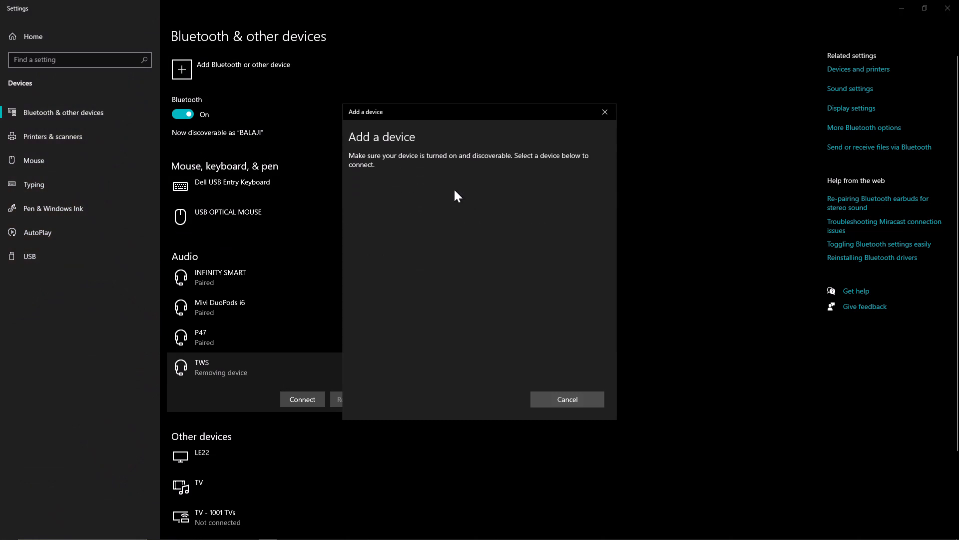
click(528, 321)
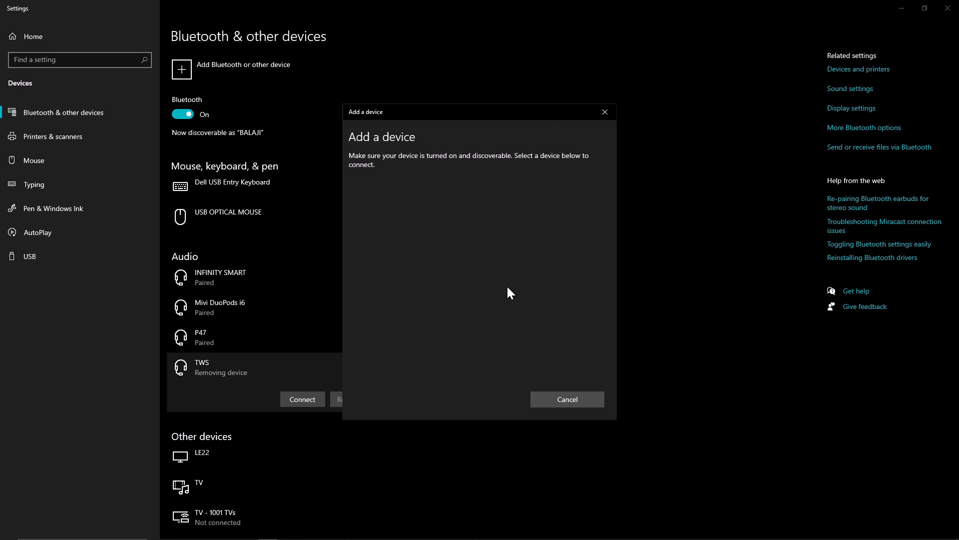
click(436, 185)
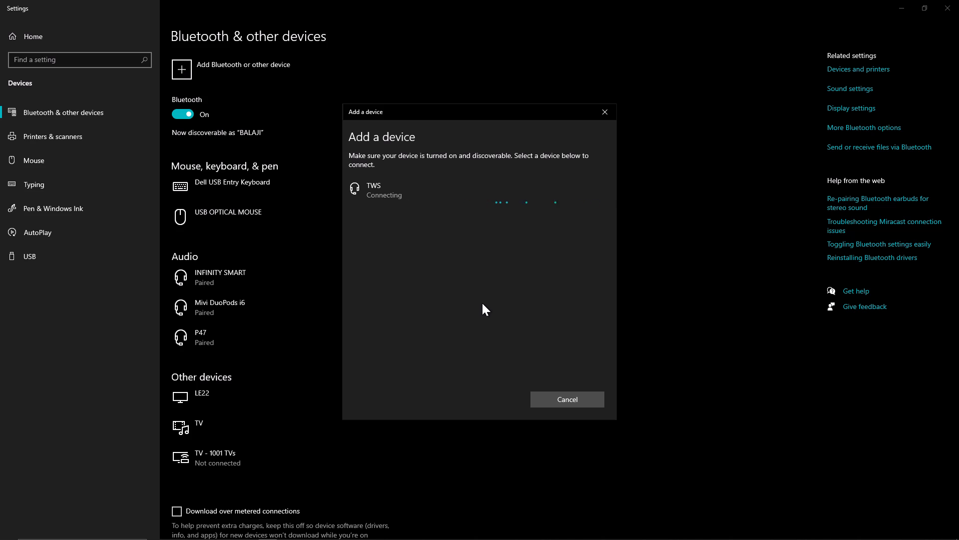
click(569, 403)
Add a new Bluetooth device, pairing the second TWS audio entry found, and close the Add a device window.
click(259, 61)
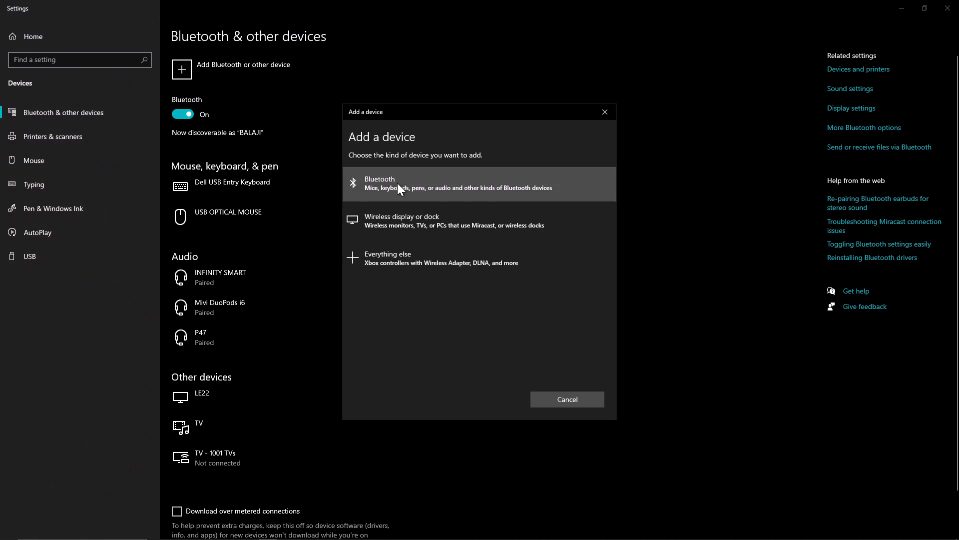
click(397, 183)
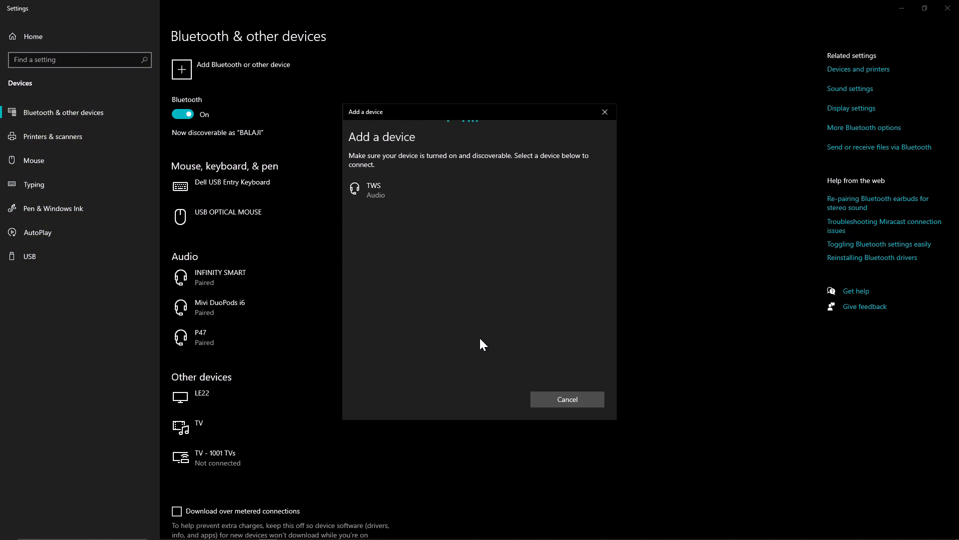
click(479, 338)
click(407, 216)
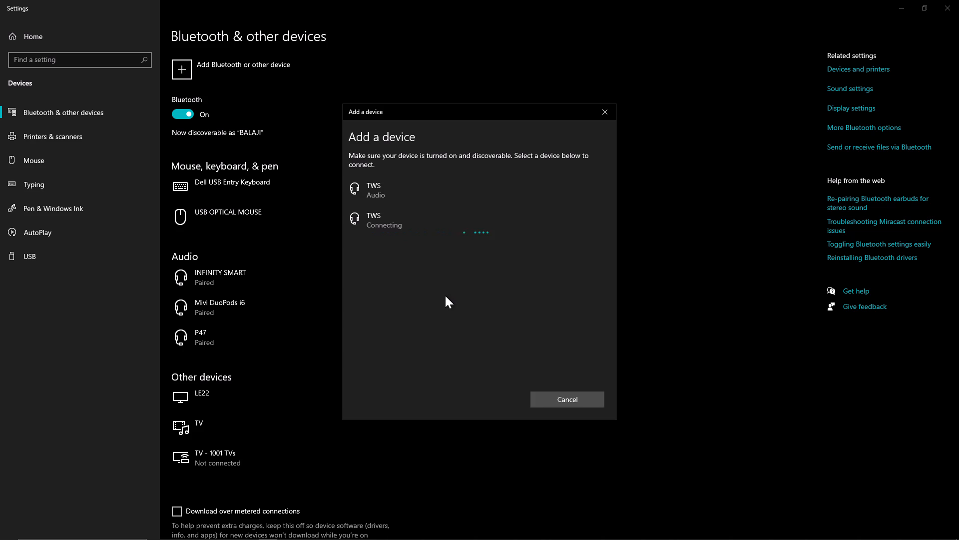
click(563, 404)
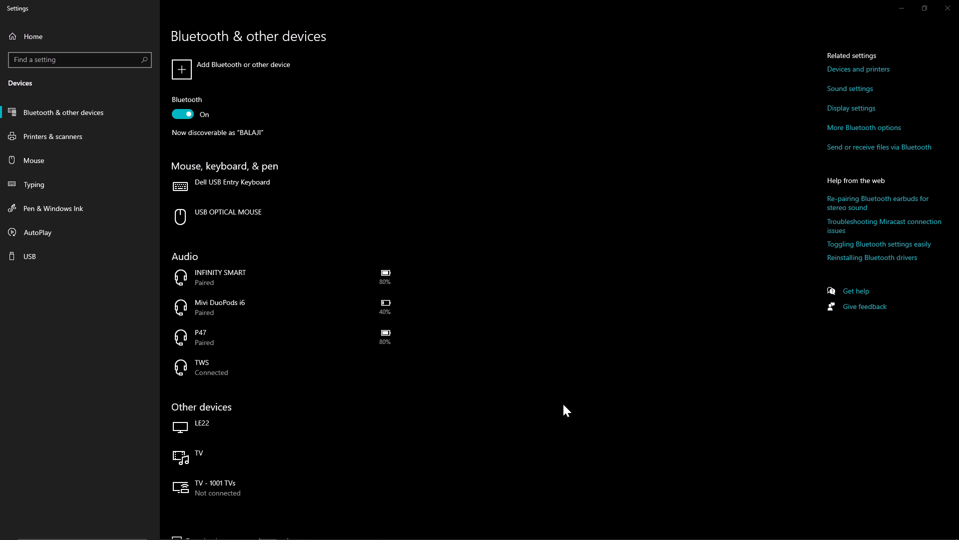
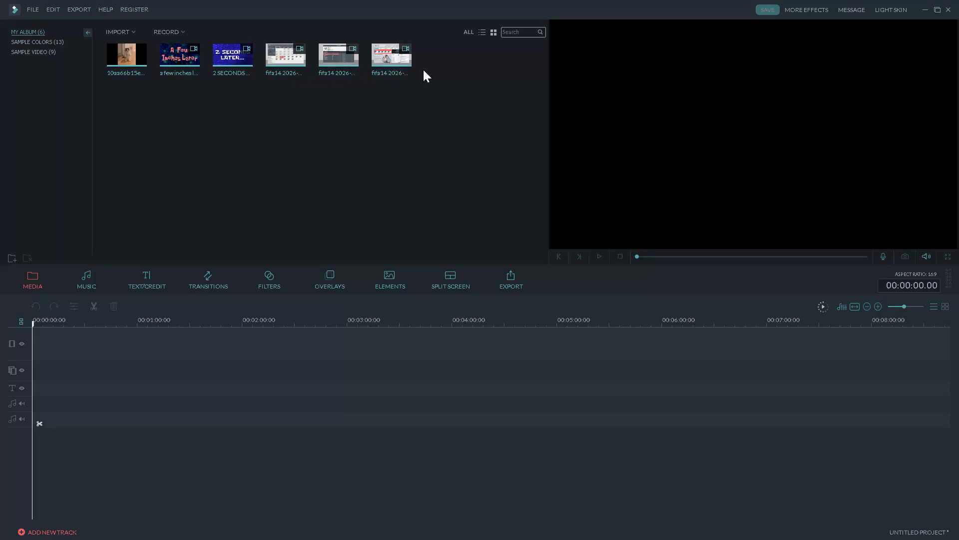
Add the third fifa14 clip to the start of the video track and play its opening seconds.
click(394, 54)
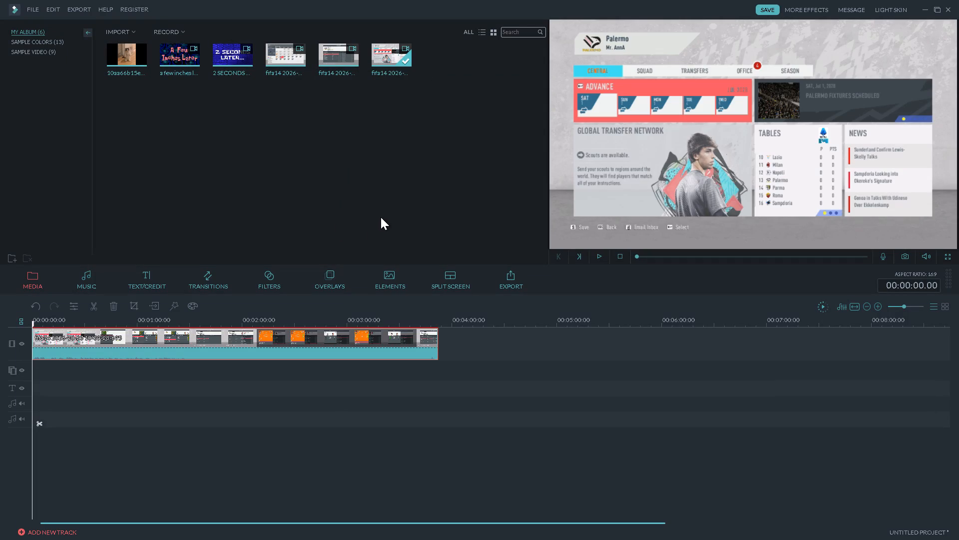
key(space)
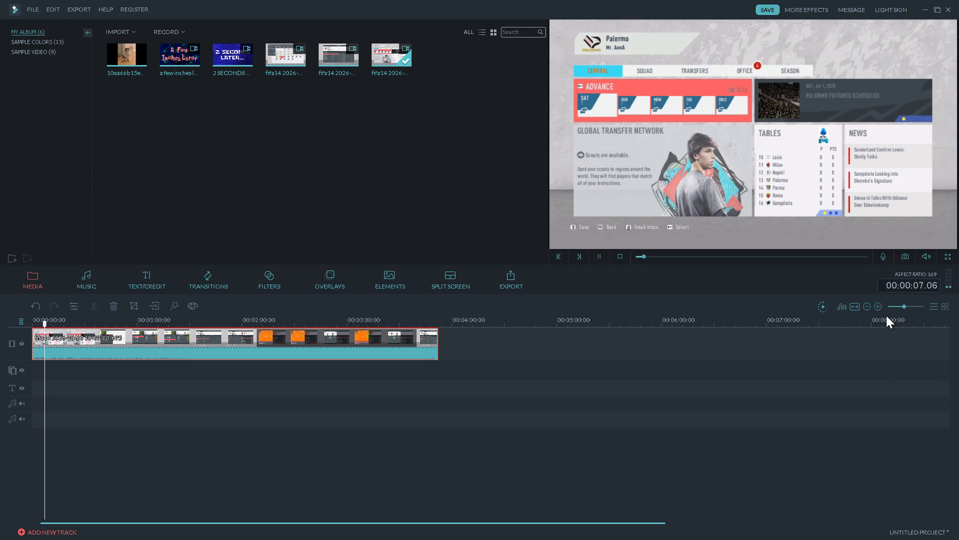
key(space)
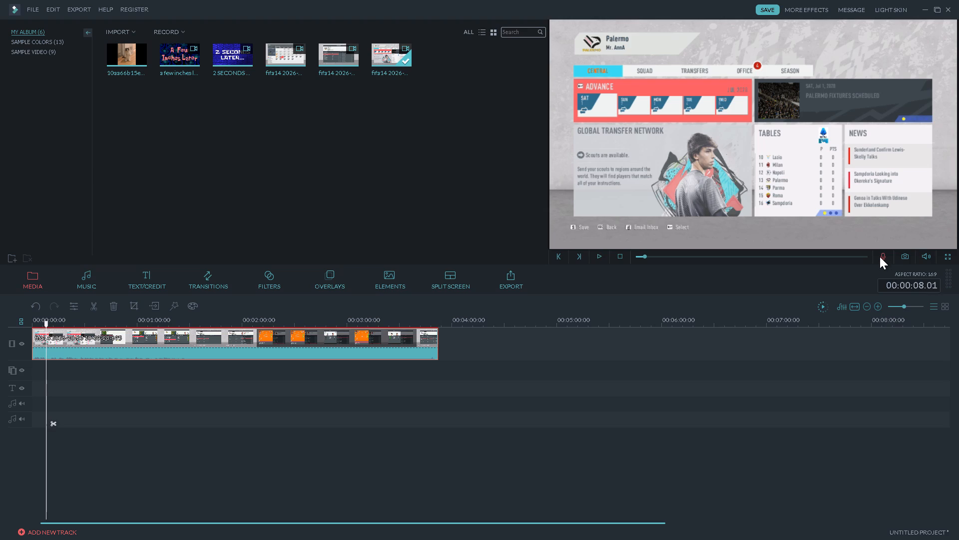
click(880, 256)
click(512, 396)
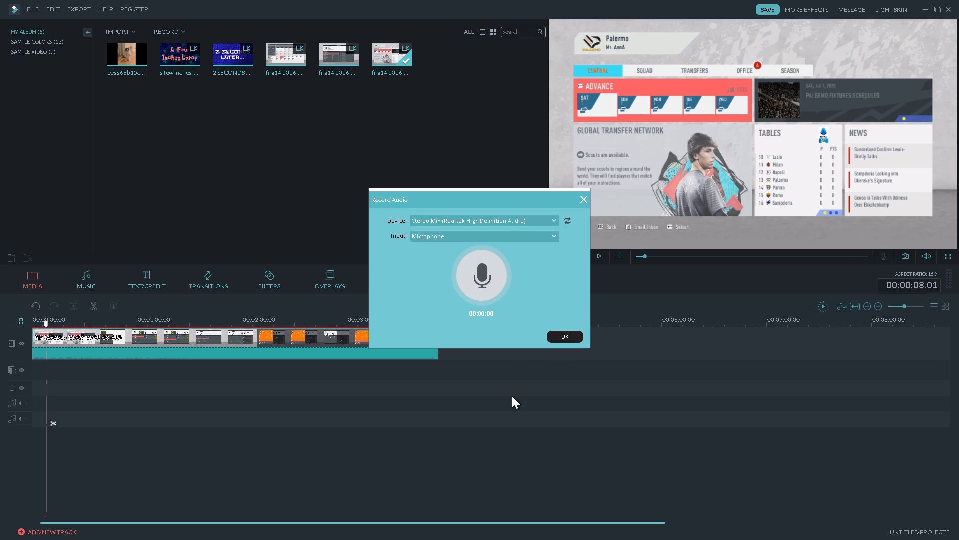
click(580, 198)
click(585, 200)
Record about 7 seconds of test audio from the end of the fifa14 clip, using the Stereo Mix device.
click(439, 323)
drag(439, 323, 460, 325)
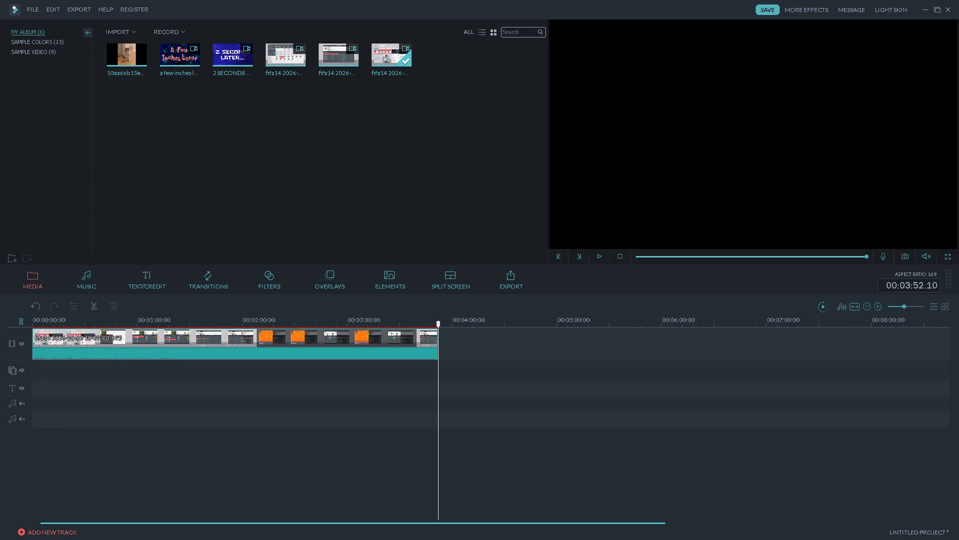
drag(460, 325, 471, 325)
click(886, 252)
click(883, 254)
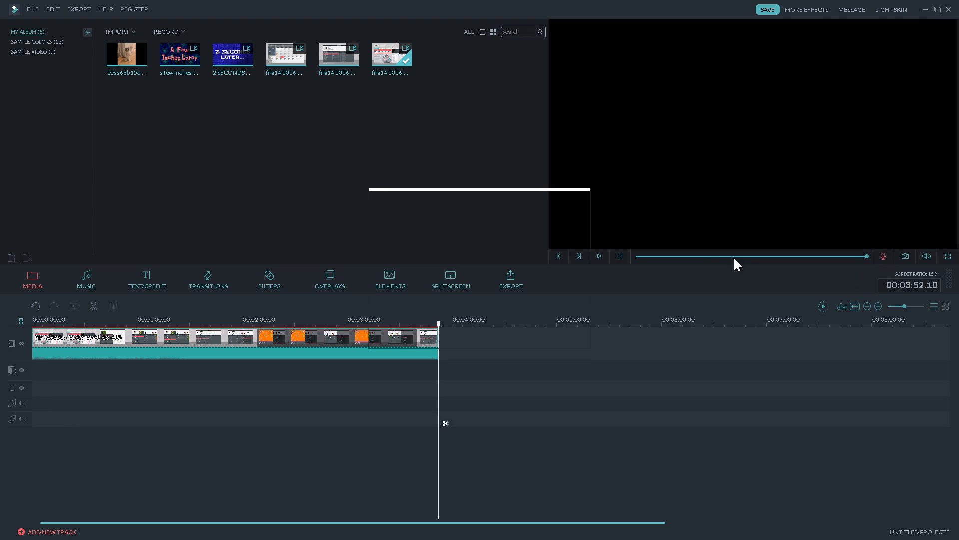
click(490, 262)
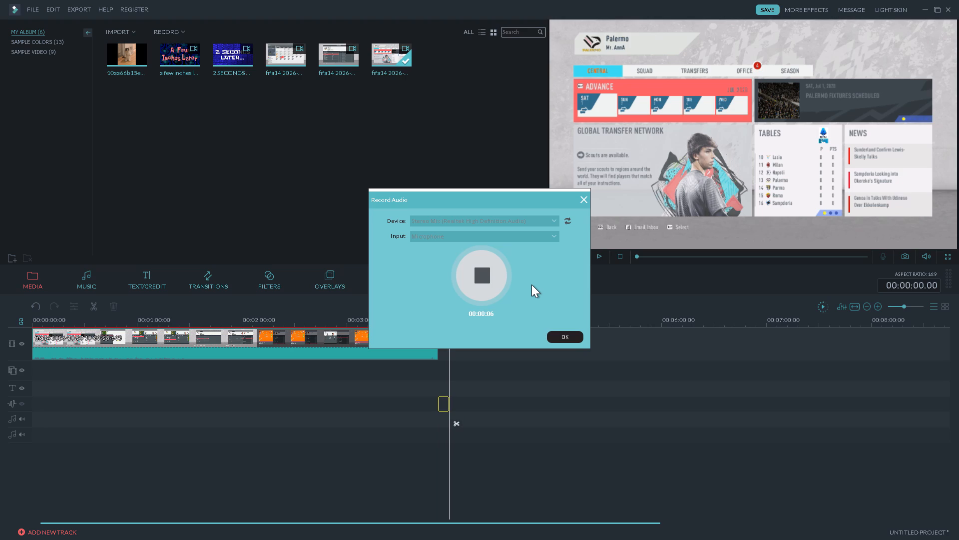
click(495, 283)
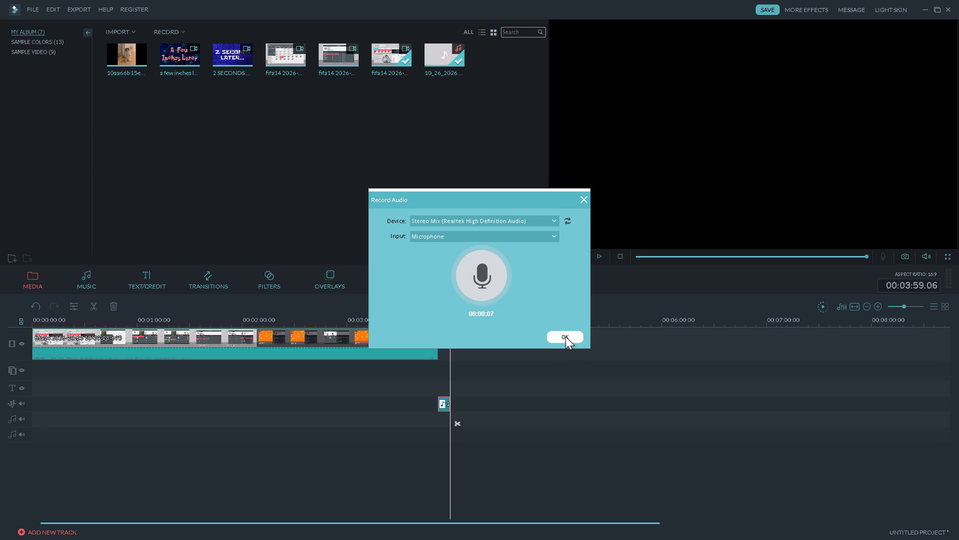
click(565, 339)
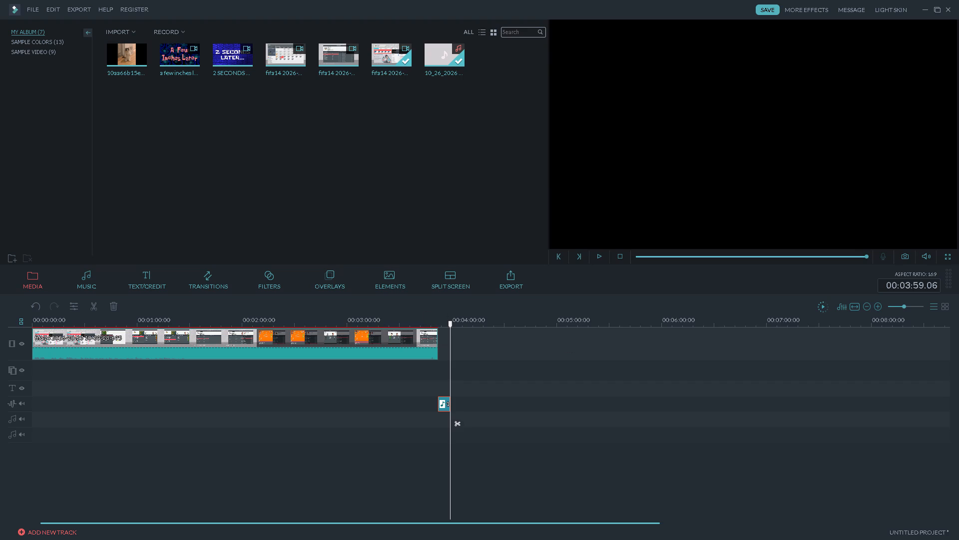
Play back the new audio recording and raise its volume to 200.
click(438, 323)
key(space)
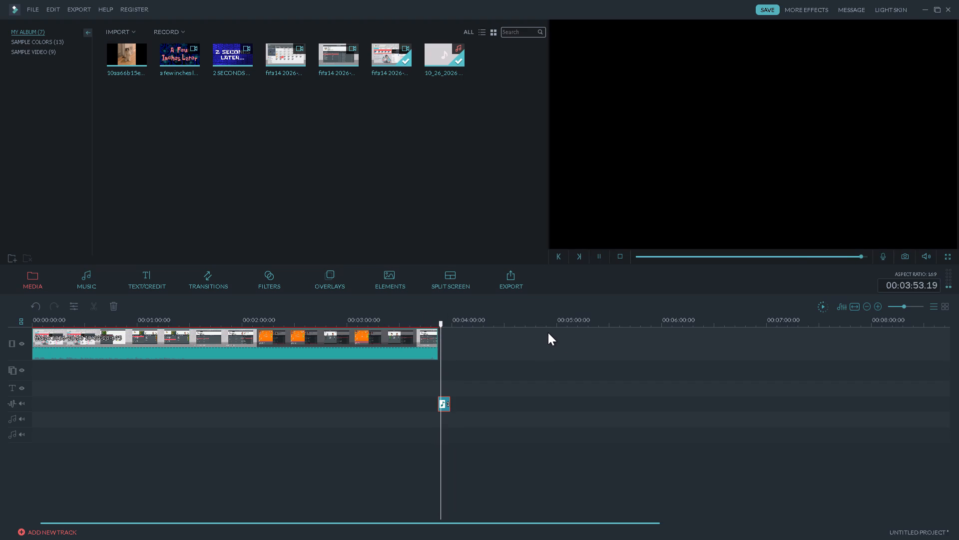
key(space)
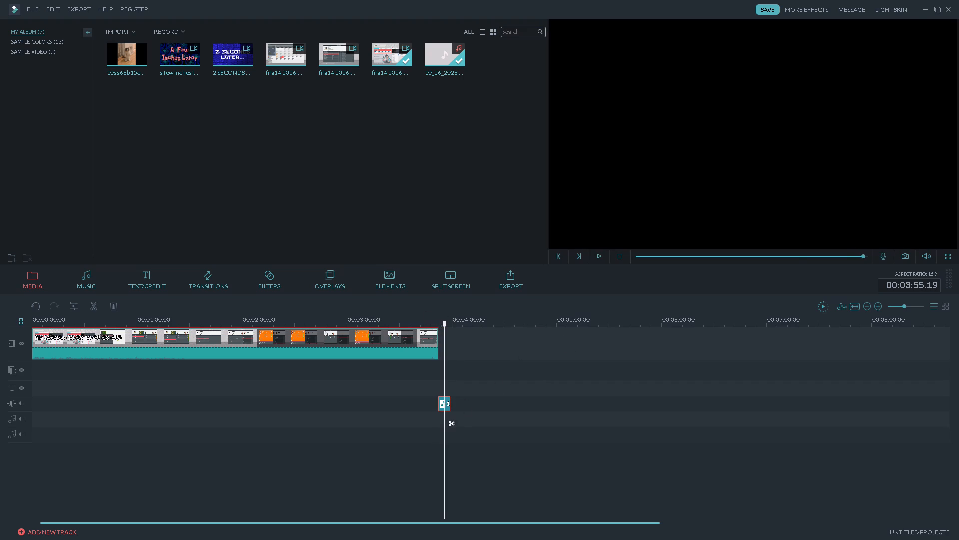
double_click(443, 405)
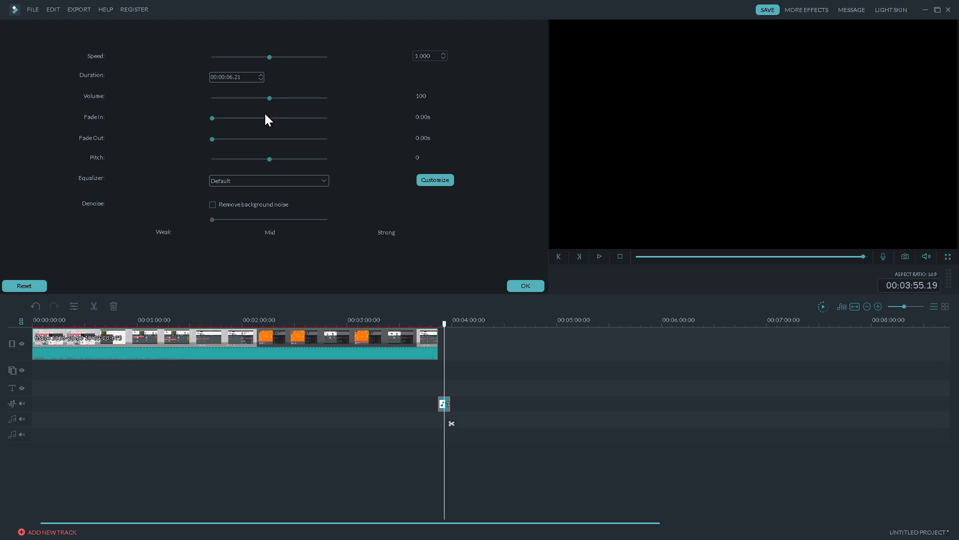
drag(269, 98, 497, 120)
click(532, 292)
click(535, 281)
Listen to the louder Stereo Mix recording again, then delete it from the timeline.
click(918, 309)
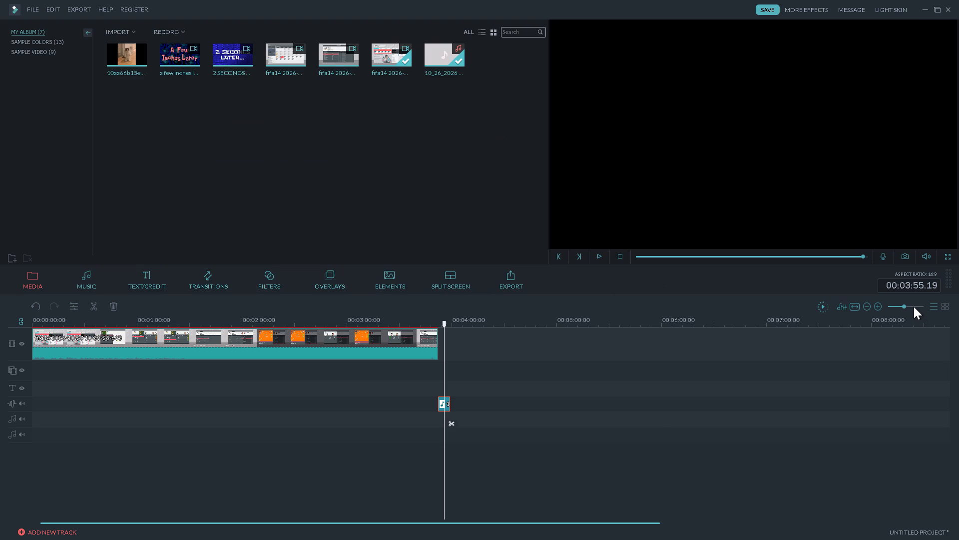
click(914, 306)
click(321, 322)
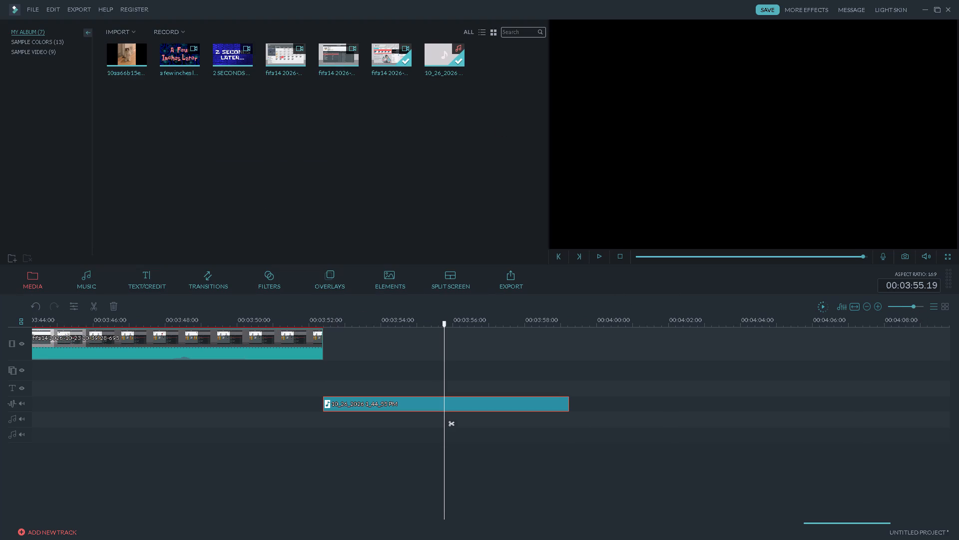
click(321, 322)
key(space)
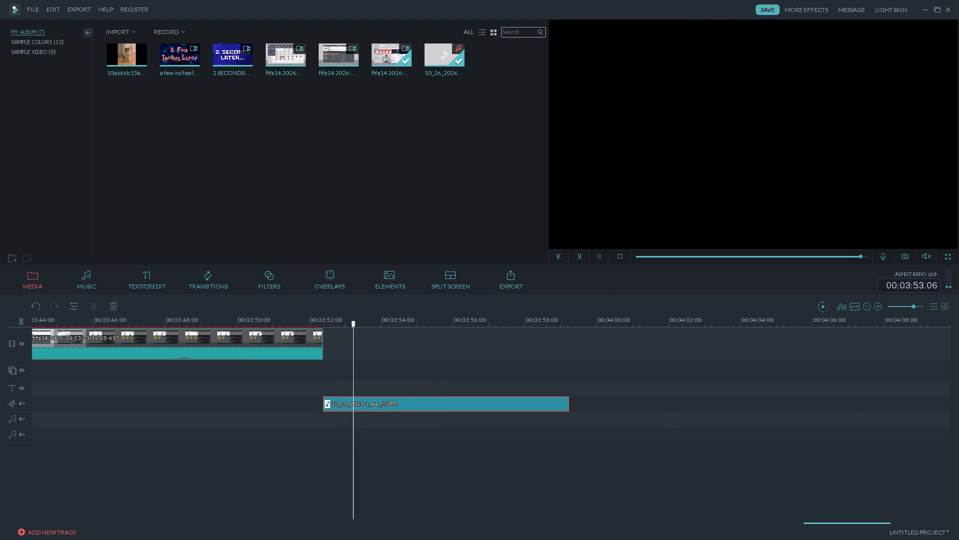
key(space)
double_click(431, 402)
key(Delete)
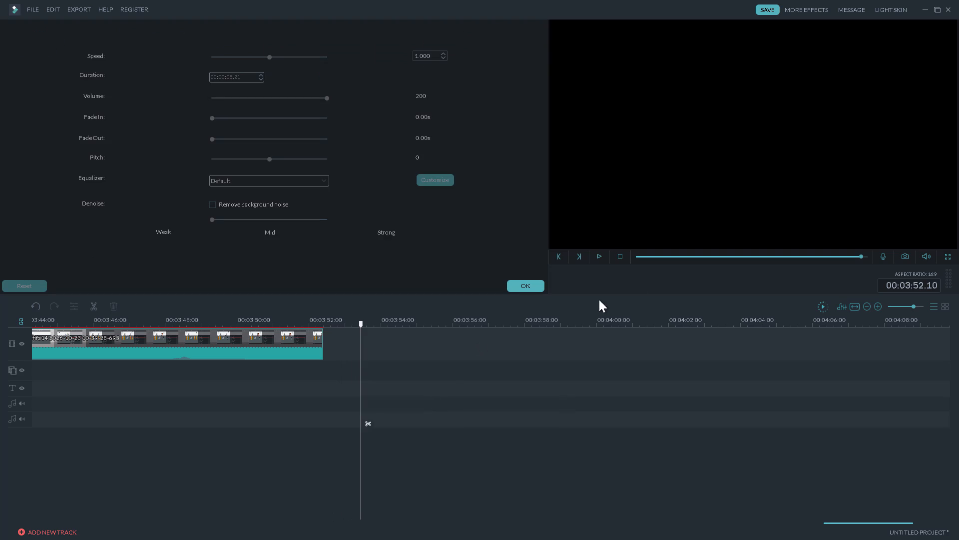
Record about 6 seconds of audio from the video clip's end, using the Headset (TWS Hands-Free AG Audio) device.
click(883, 258)
click(503, 220)
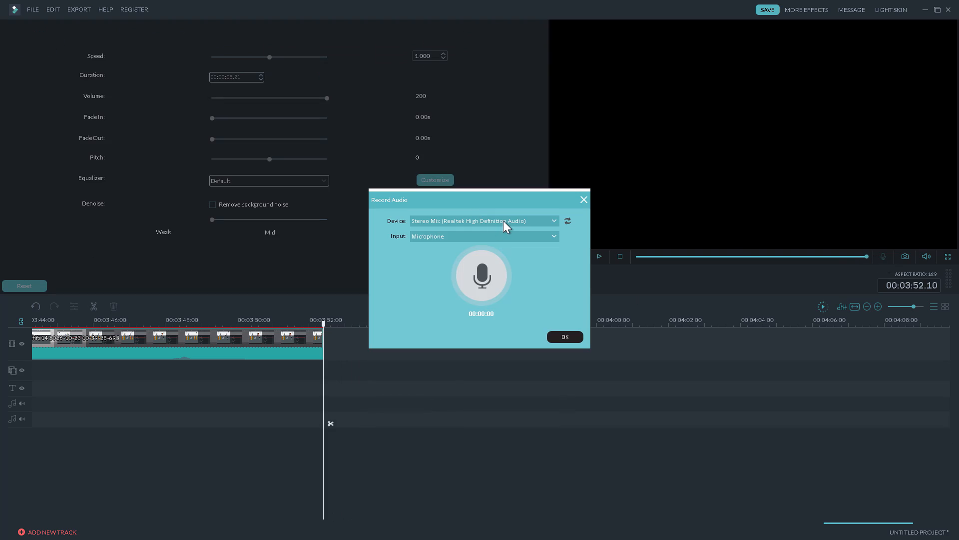
click(493, 237)
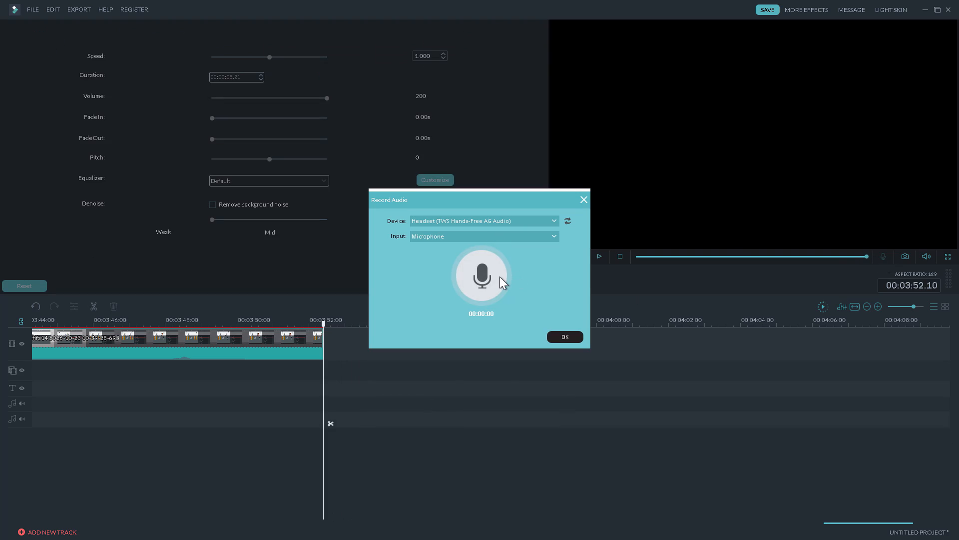
click(497, 276)
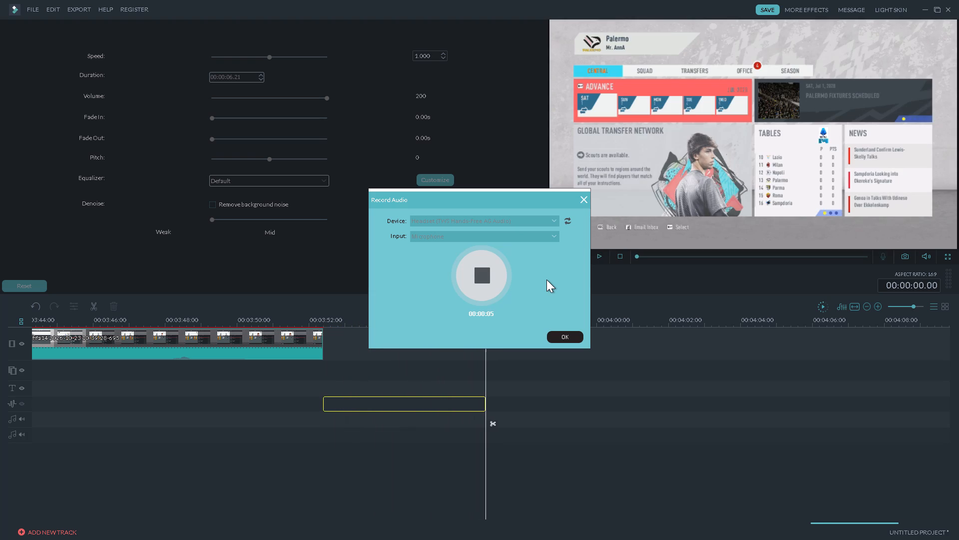
click(490, 273)
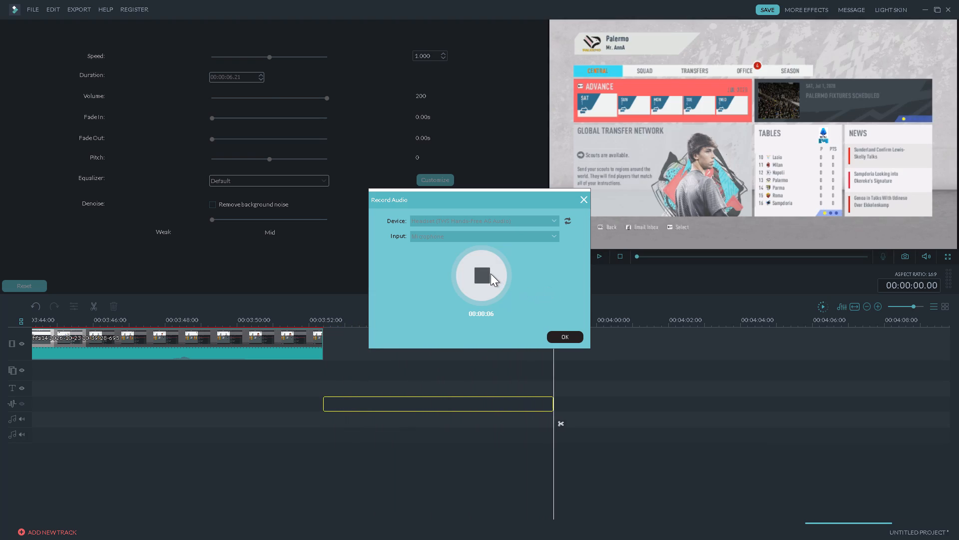
click(557, 338)
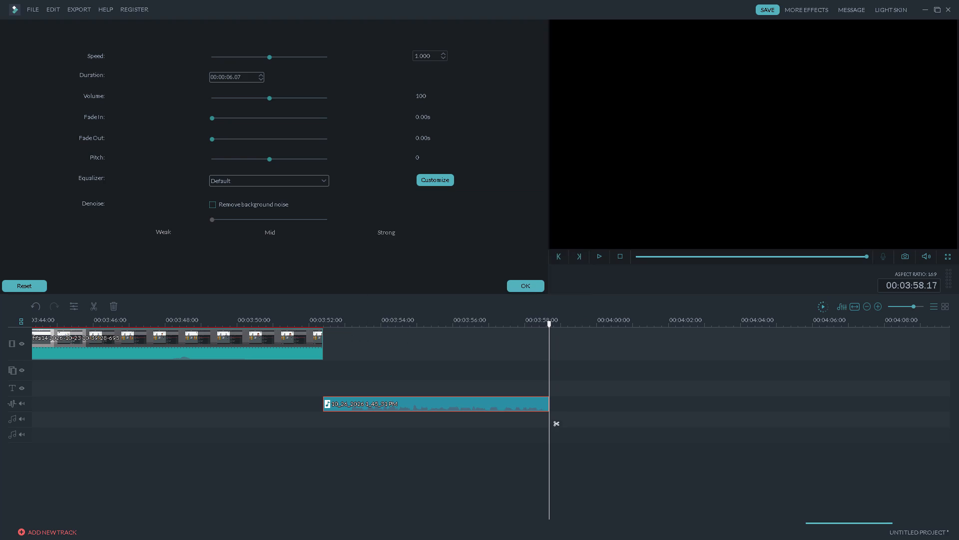
Play back the headset recording, then delete it from the timeline.
click(322, 322)
key(space)
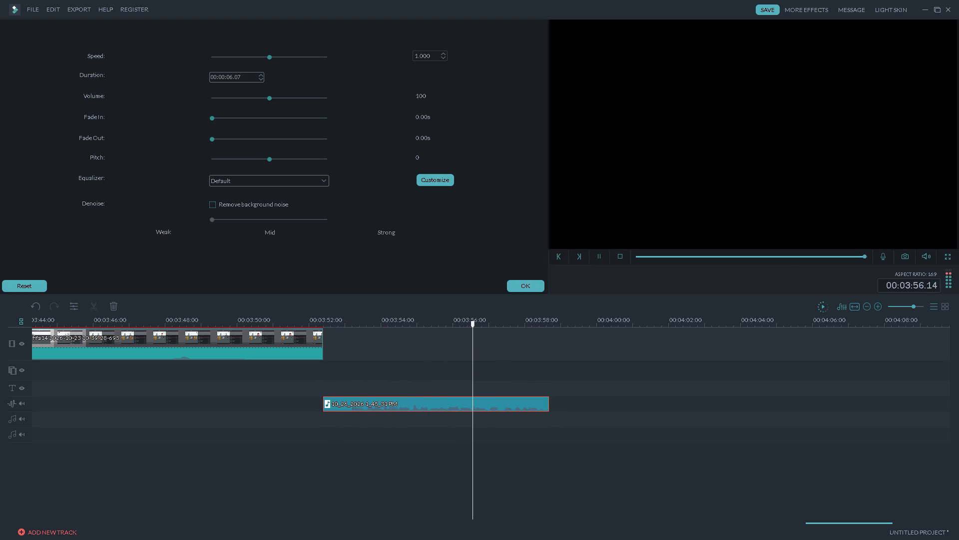
key(space)
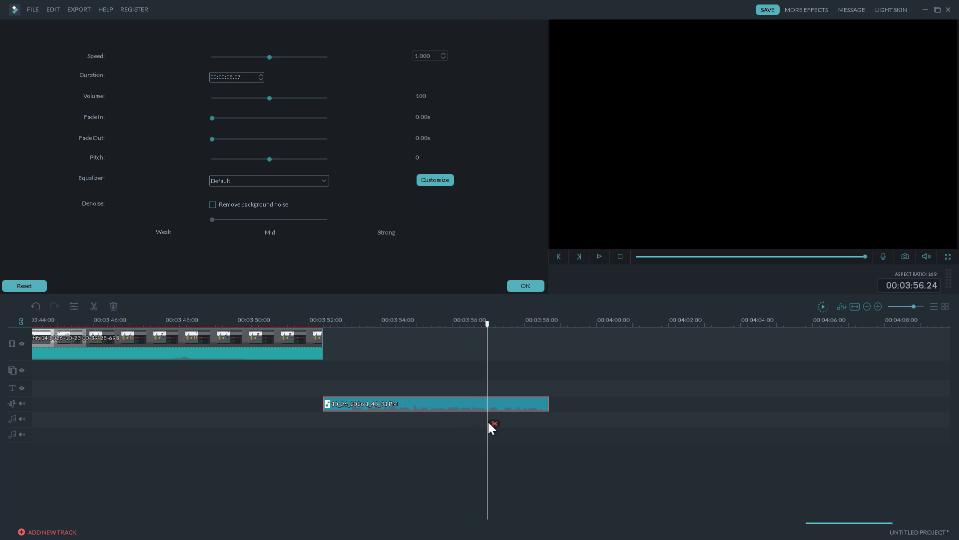
key(Delete)
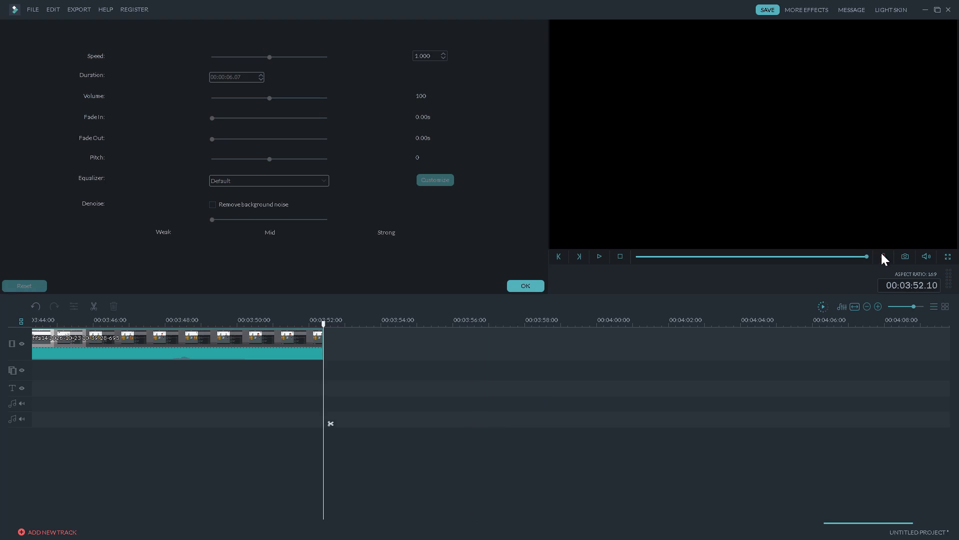
Record about 7 seconds of new audio with the TWS headset from the end of the video clip.
click(881, 253)
click(486, 279)
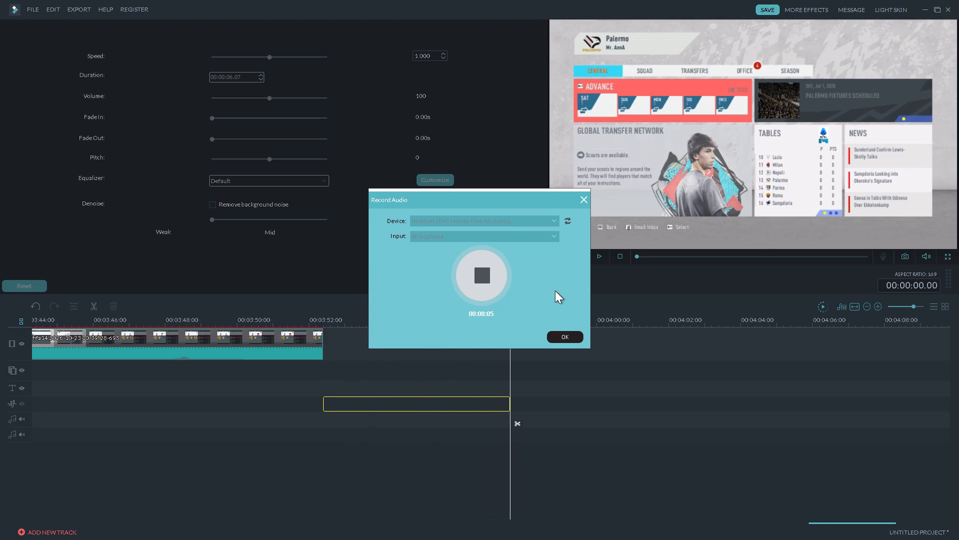
click(477, 277)
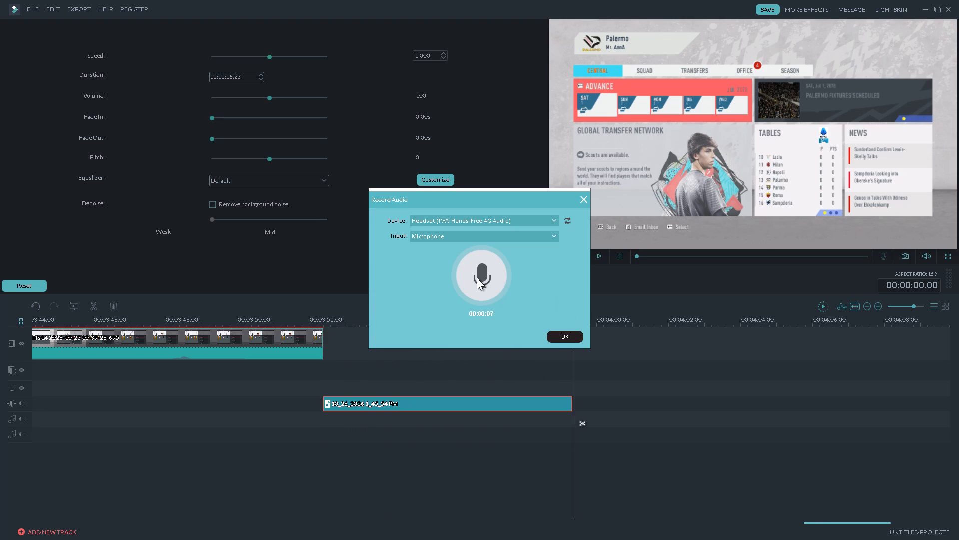
click(571, 340)
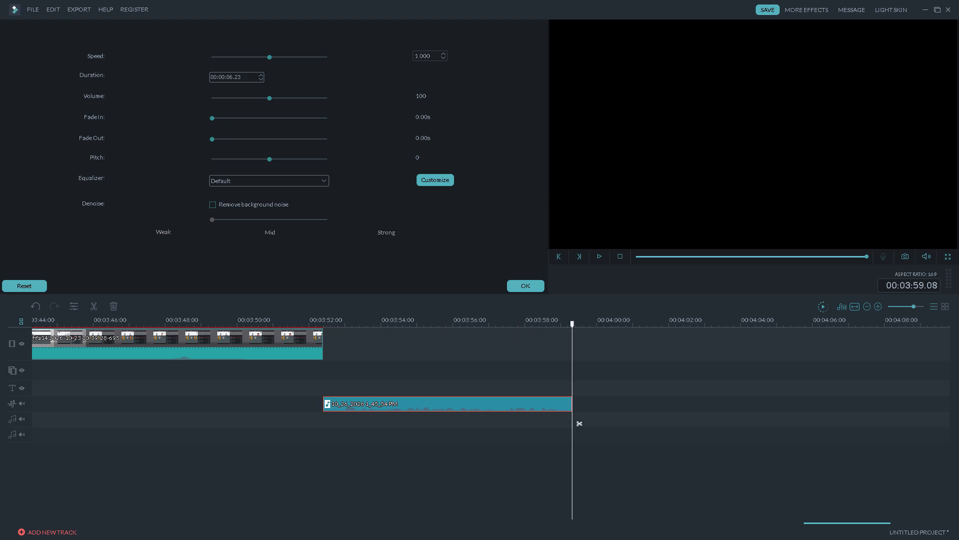
Play back the new headset recording and close its audio settings.
click(325, 322)
key(space)
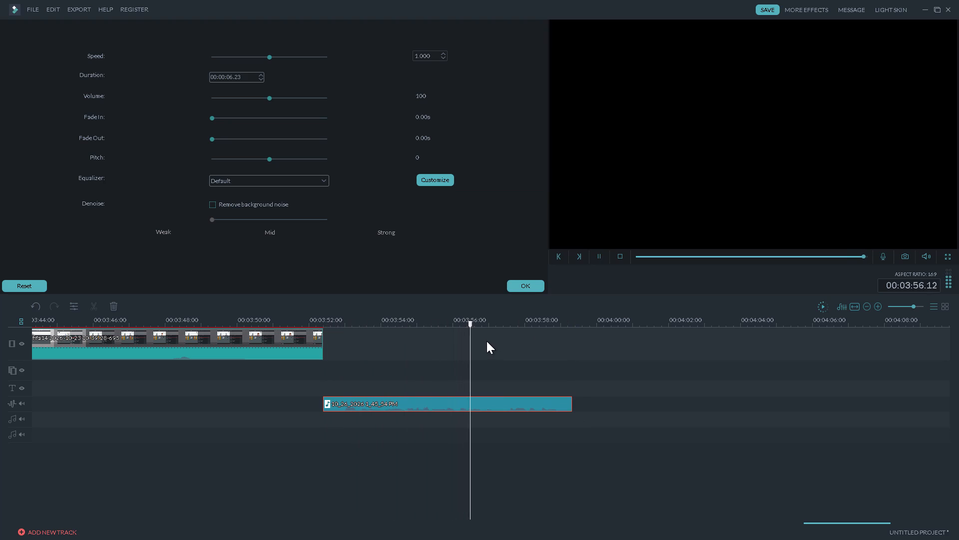
click(521, 285)
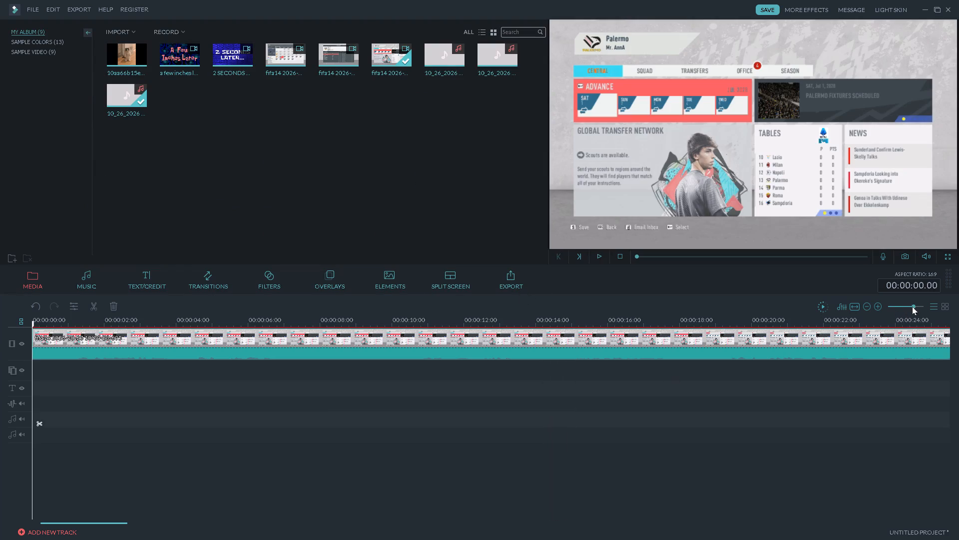
Move the new headset recording to the start of the timeline, beneath the beginning of the fifa14 clip.
click(857, 259)
click(905, 306)
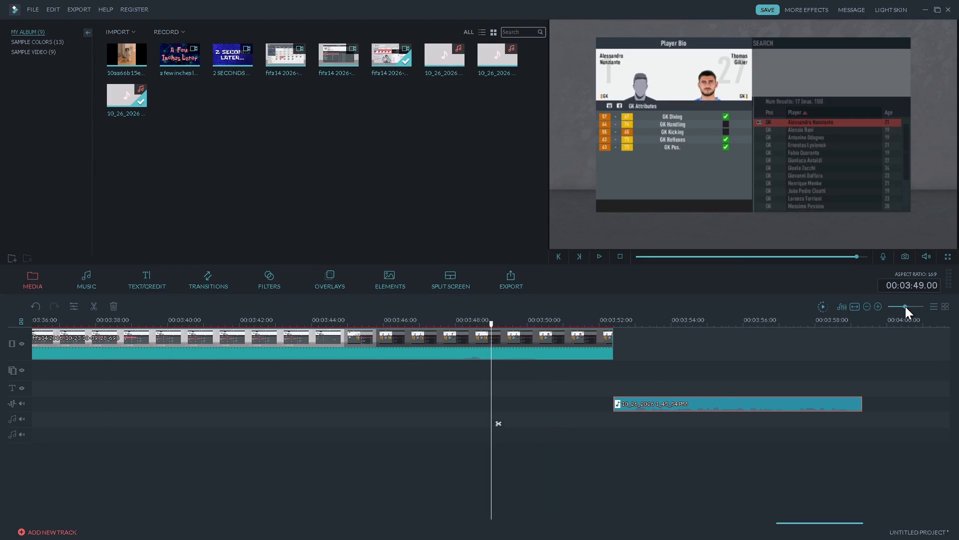
drag(503, 404, 0, 394)
Split the fifa14 clip at the end of the headset recording, at about 00:00:06.22.
click(913, 306)
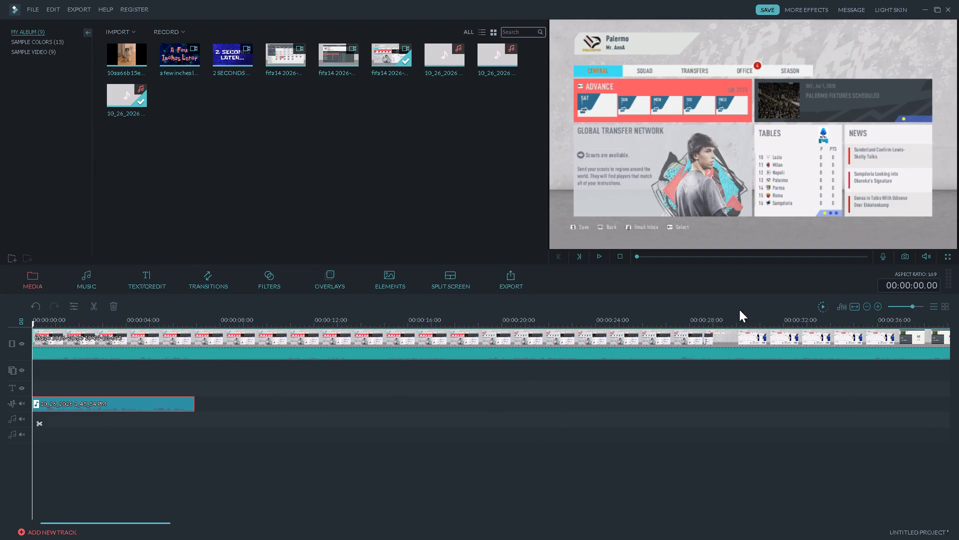
key(space)
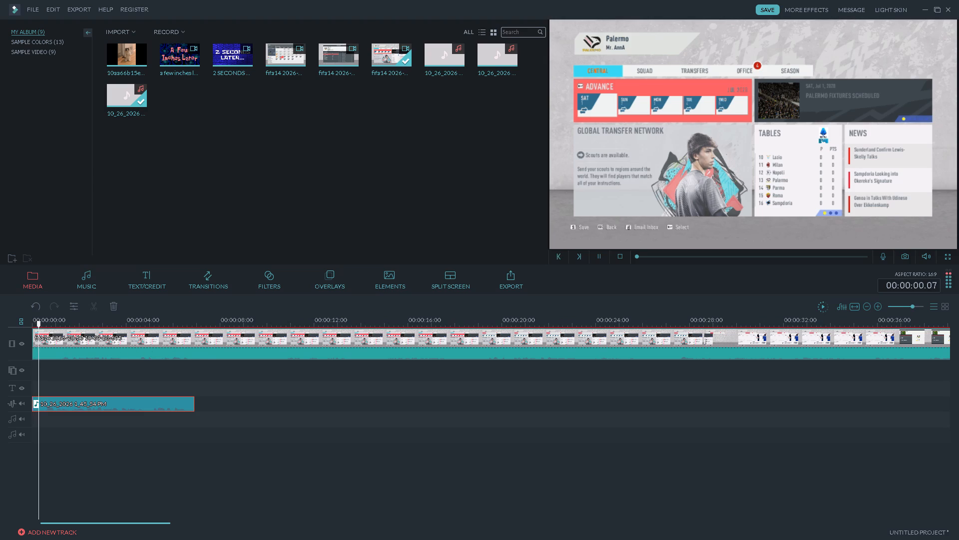
click(191, 323)
key(space)
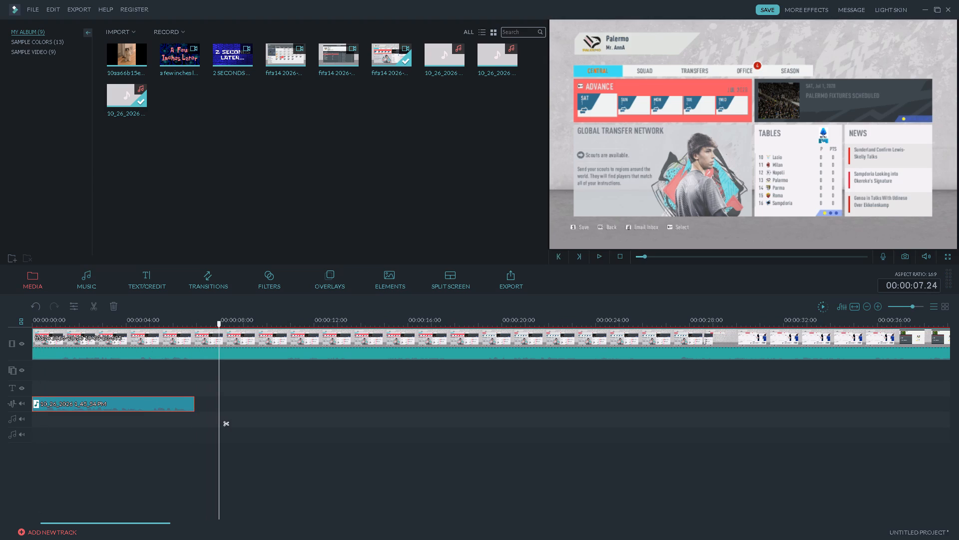
key(space)
key(space)
click(159, 320)
key(space)
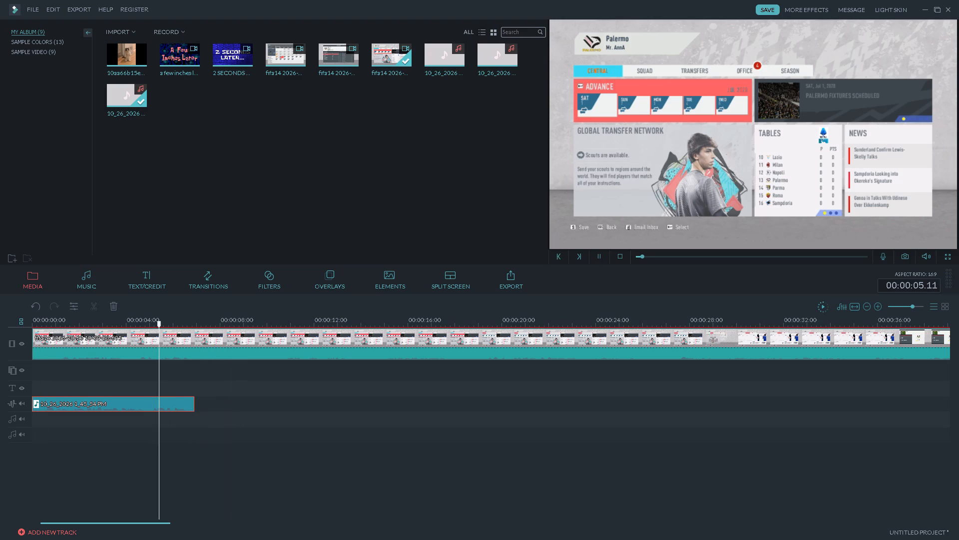
key(space)
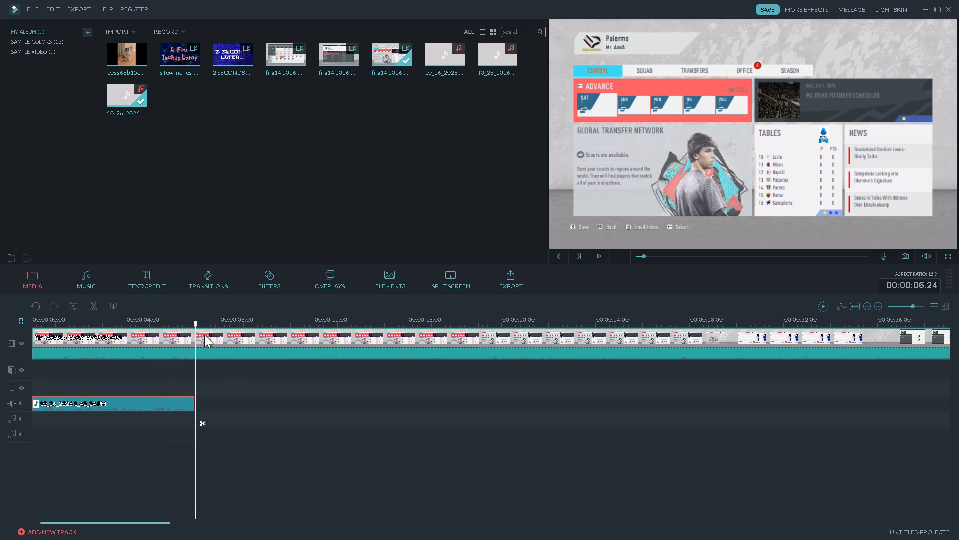
click(195, 325)
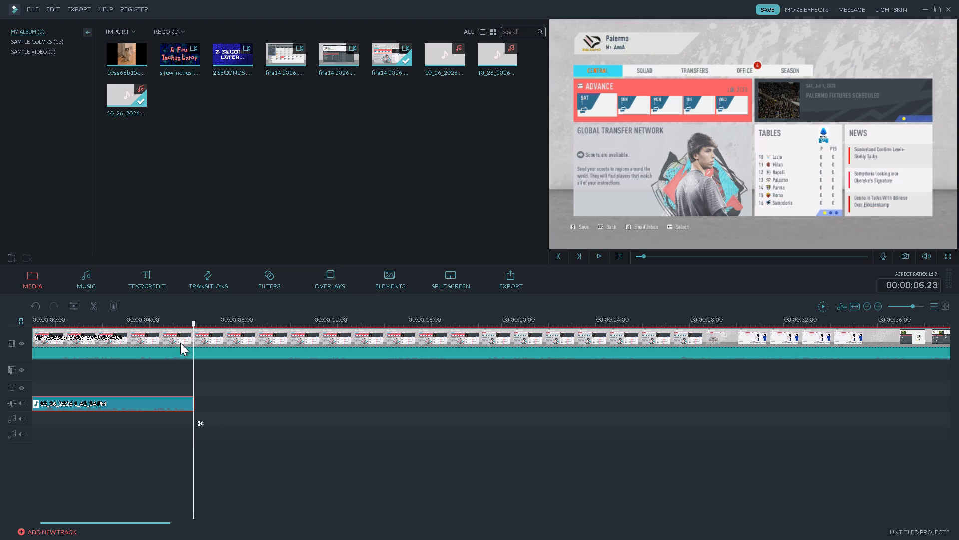
click(175, 350)
click(88, 308)
Turn the audio volume of the fifa14 segment above the headset recording all the way down.
double_click(101, 338)
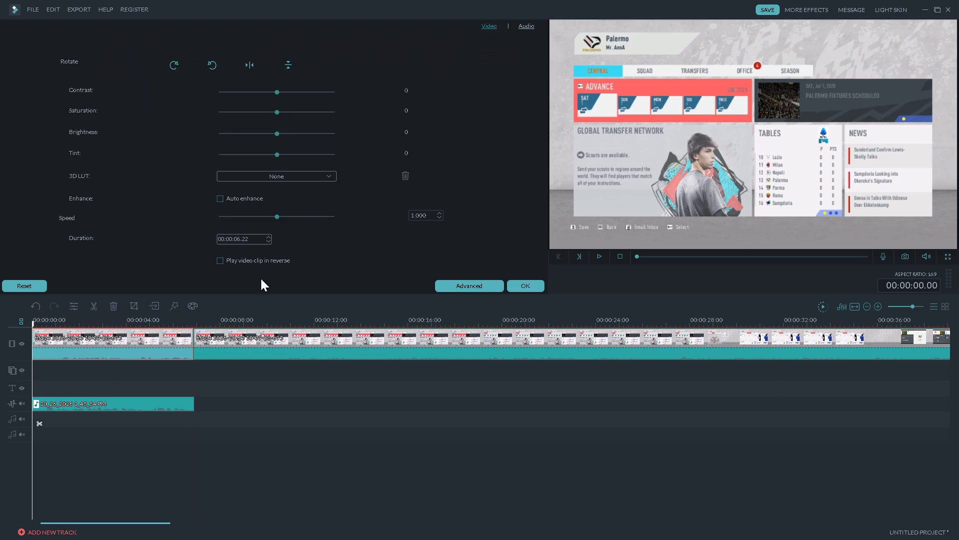
click(529, 30)
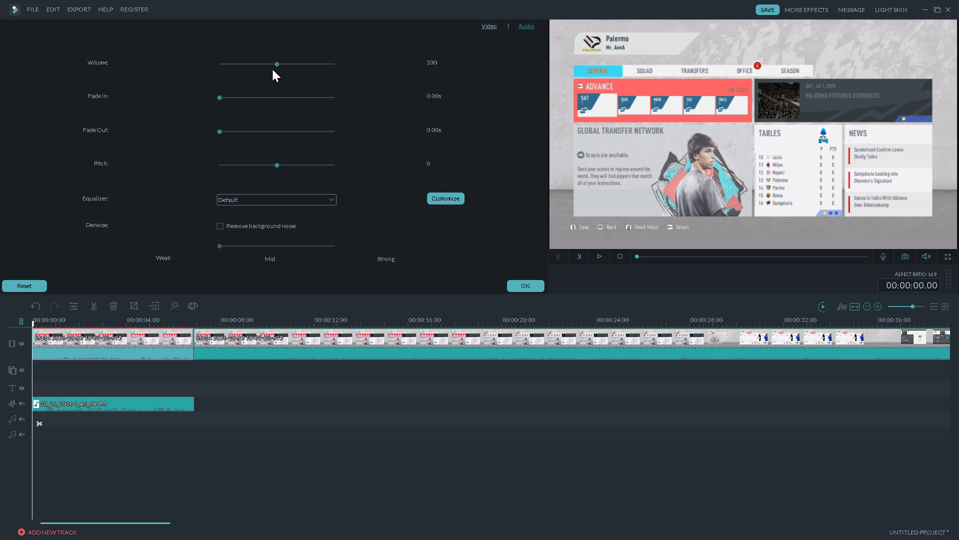
drag(277, 62, 110, 76)
click(518, 280)
Cut out and delete the fifa14 section between the end of the headset recording and 00:00:10.19.
key(space)
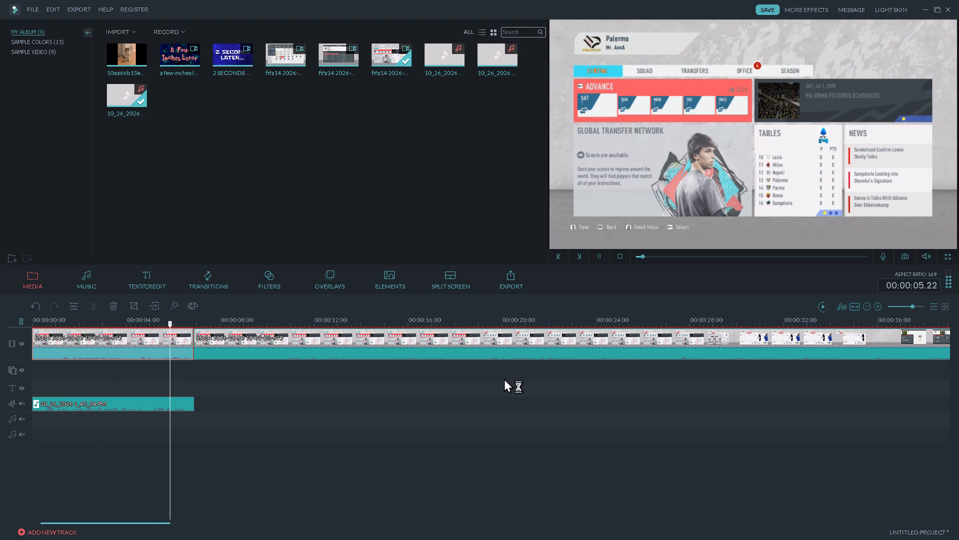
key(space)
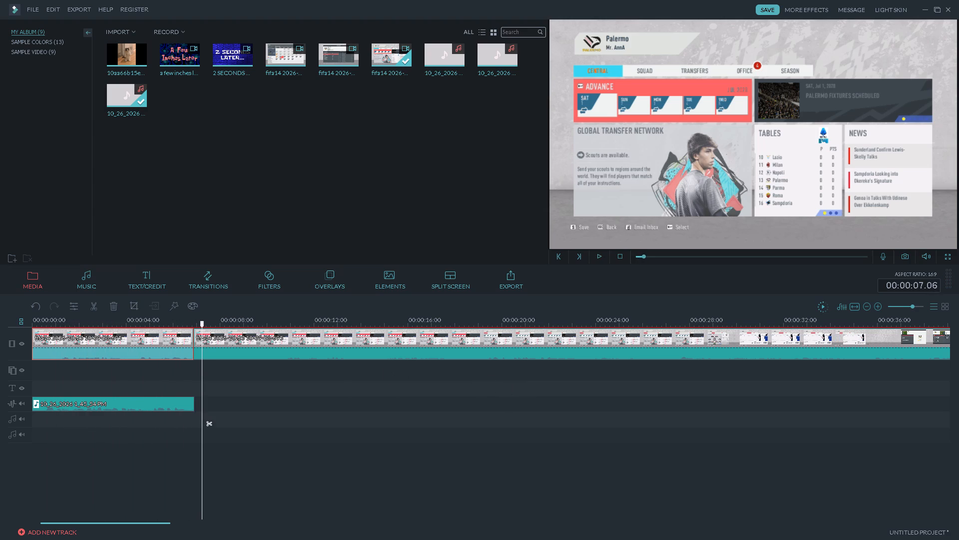
click(279, 322)
key(space)
click(279, 322)
key(space)
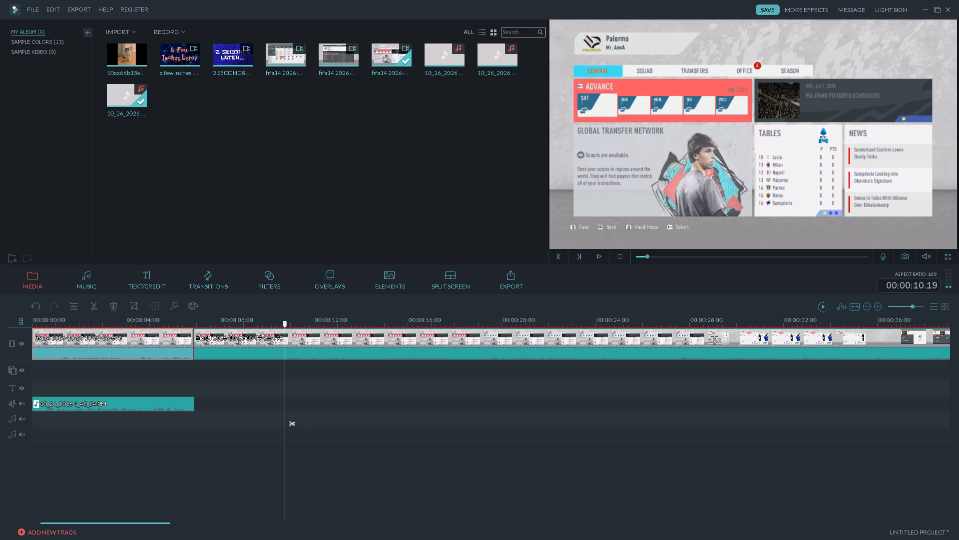
click(236, 352)
click(91, 306)
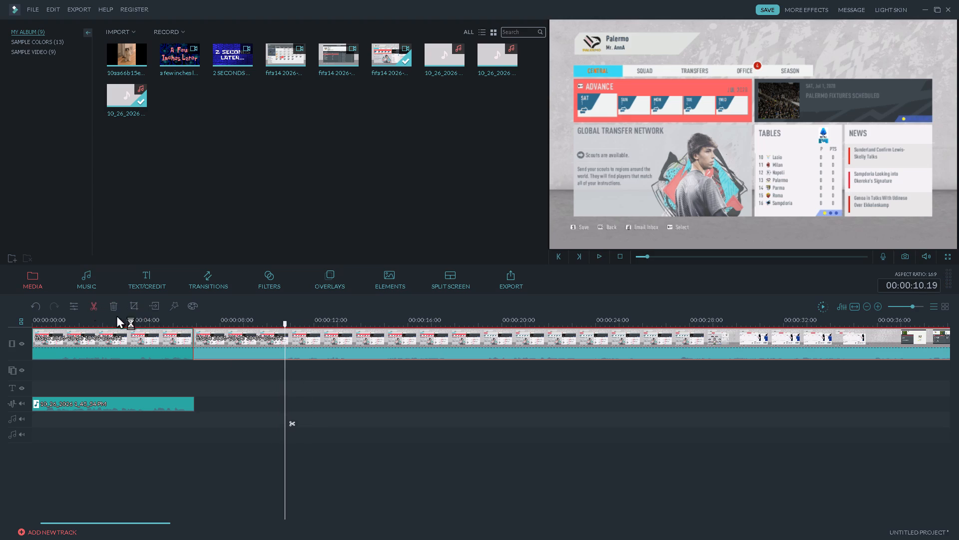
click(225, 340)
key(Delete)
Set the audio volume of the fifa14 segment following the headset recording to 200.
double_click(293, 350)
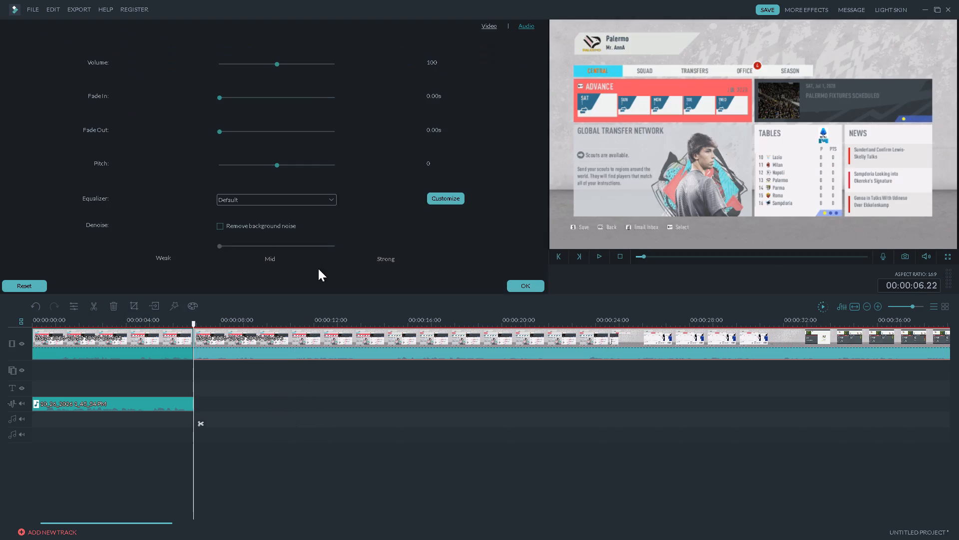
drag(279, 64, 469, 85)
drag(524, 297, 518, 291)
click(516, 289)
Cut out and delete the short fifa14 section from 00:00:22.01 to about 00:00:23.15.
key(space)
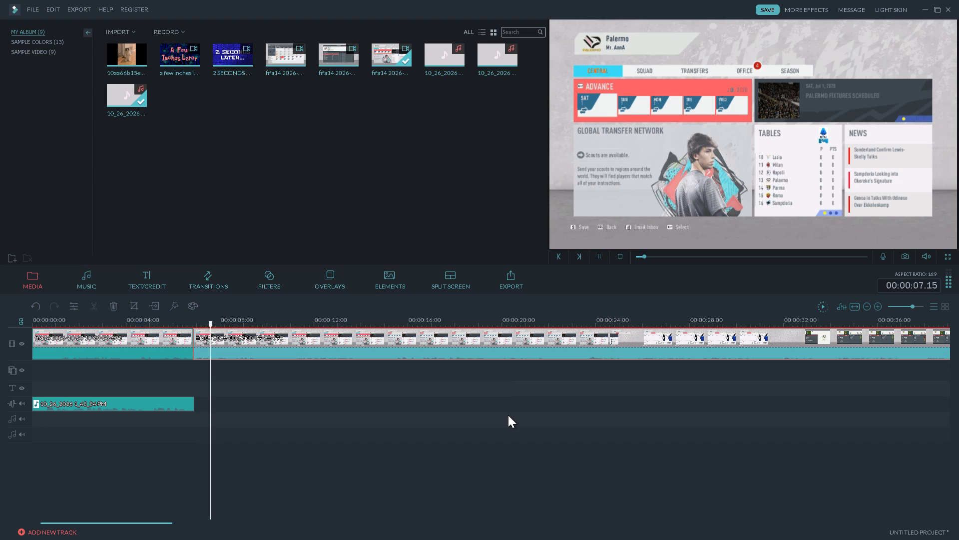
click(131, 325)
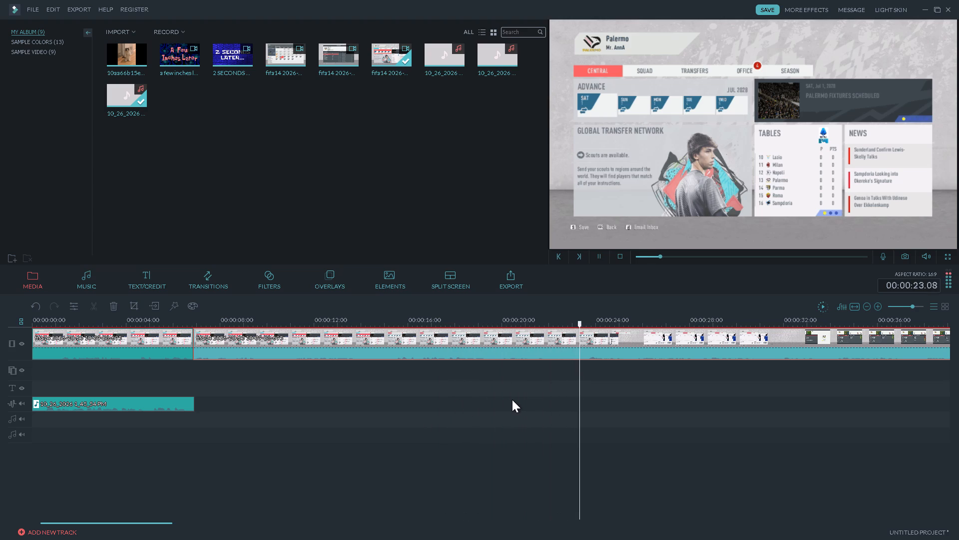
click(436, 319)
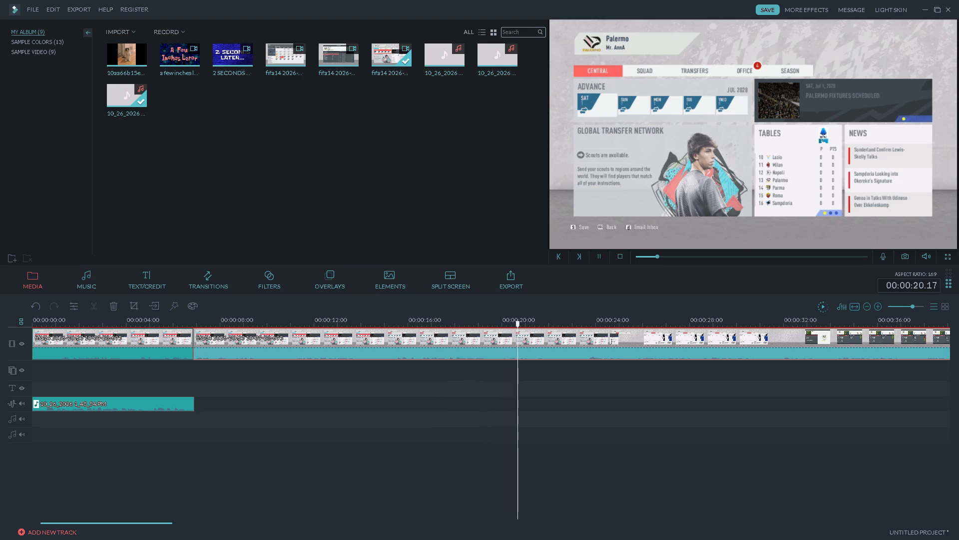
key(space)
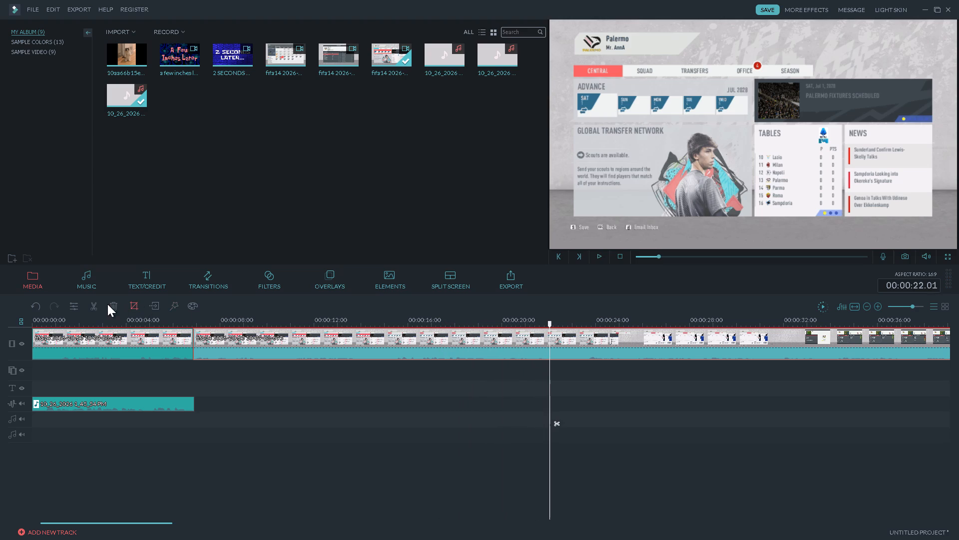
click(90, 306)
key(space)
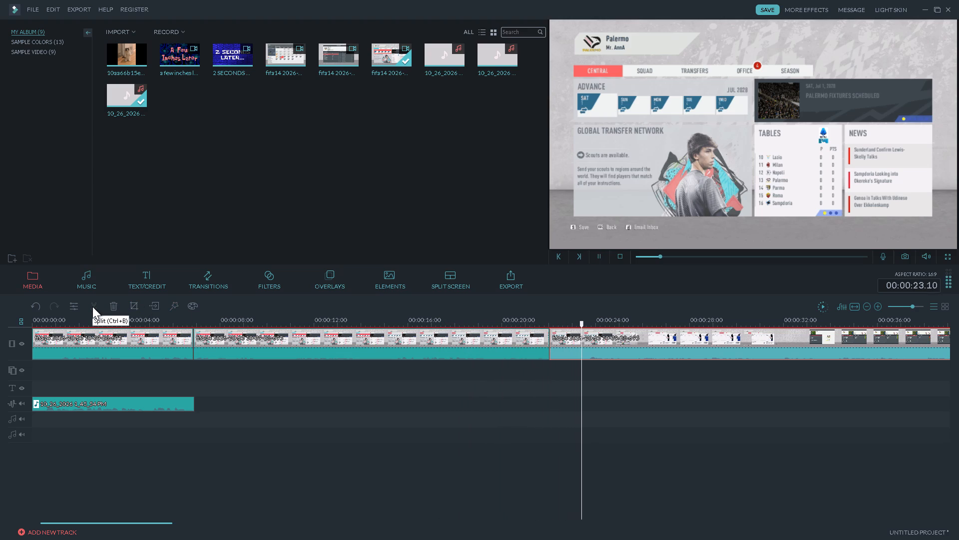
key(space)
click(92, 306)
click(555, 343)
key(Delete)
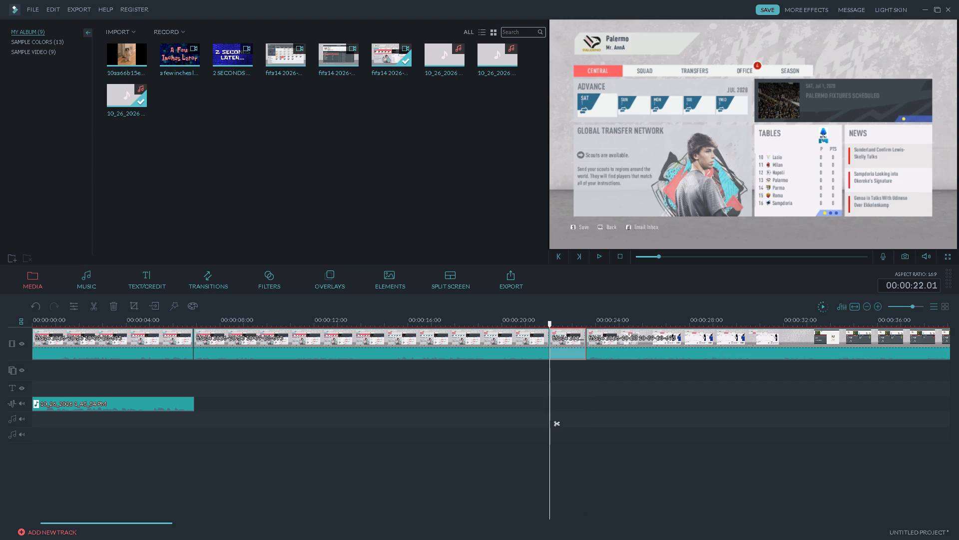
Cut out and delete the fifa14 section from 00:01:09.05 to 00:01:13.16, ending at the Team Management screen.
key(space)
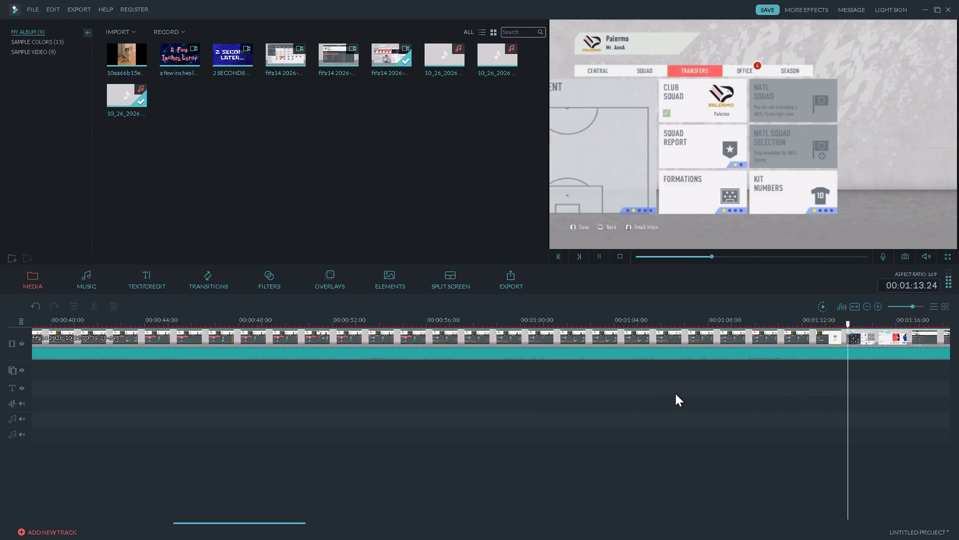
click(743, 316)
click(743, 319)
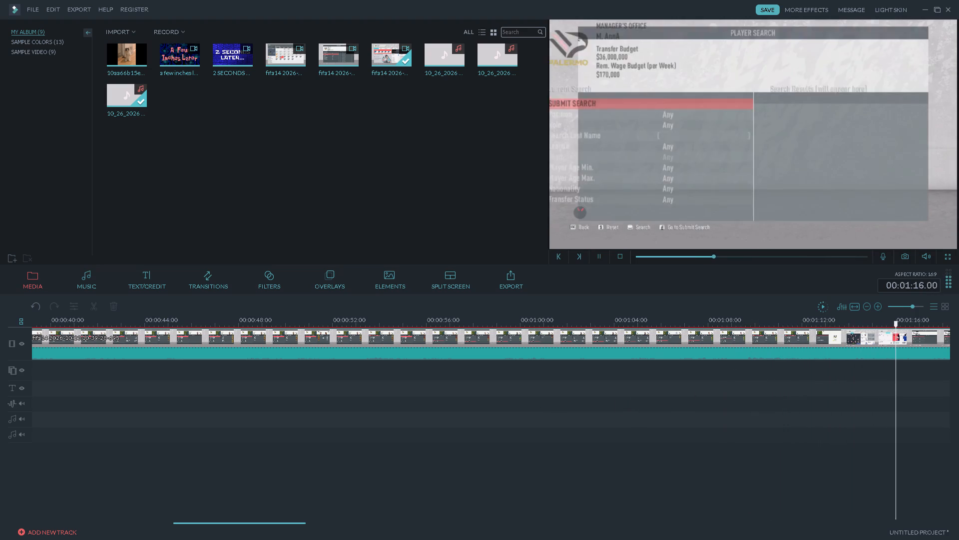
click(685, 324)
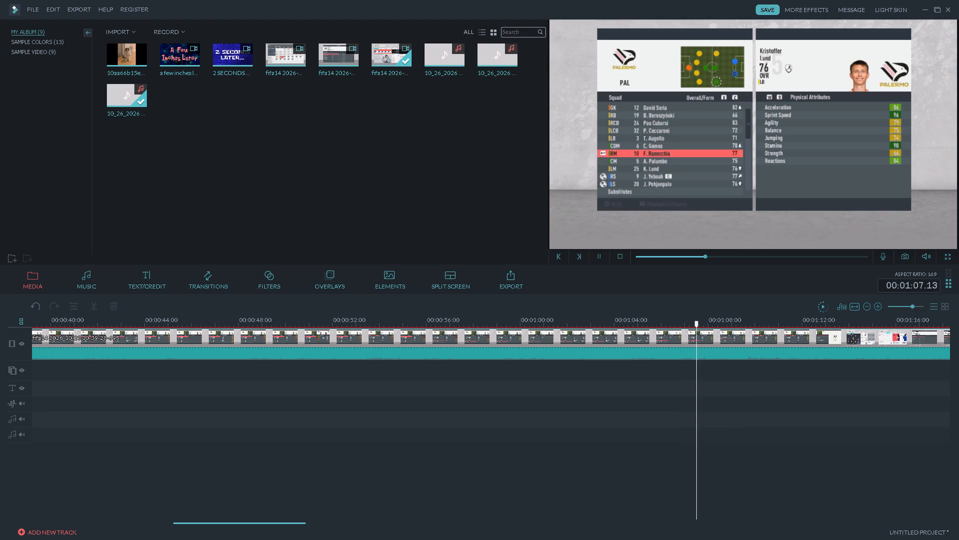
key(space)
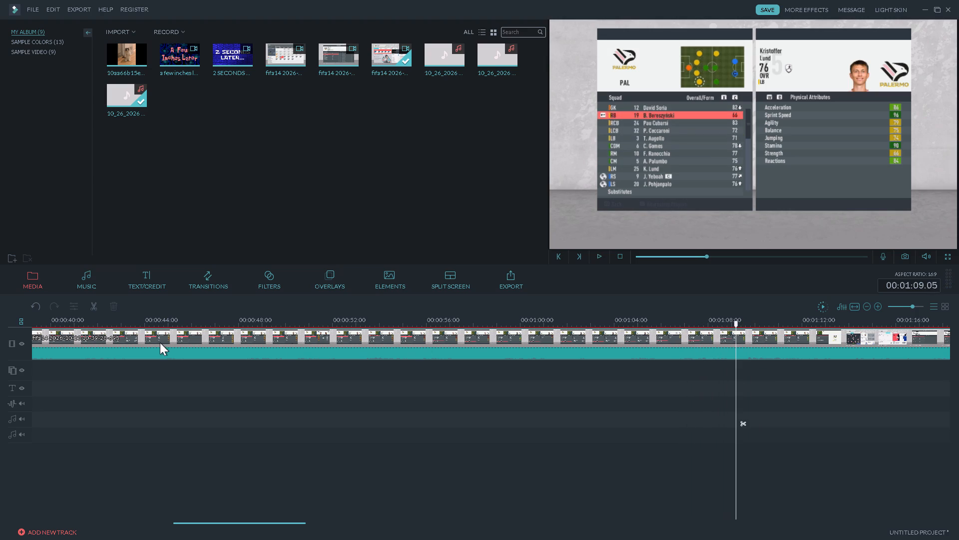
click(97, 310)
click(94, 307)
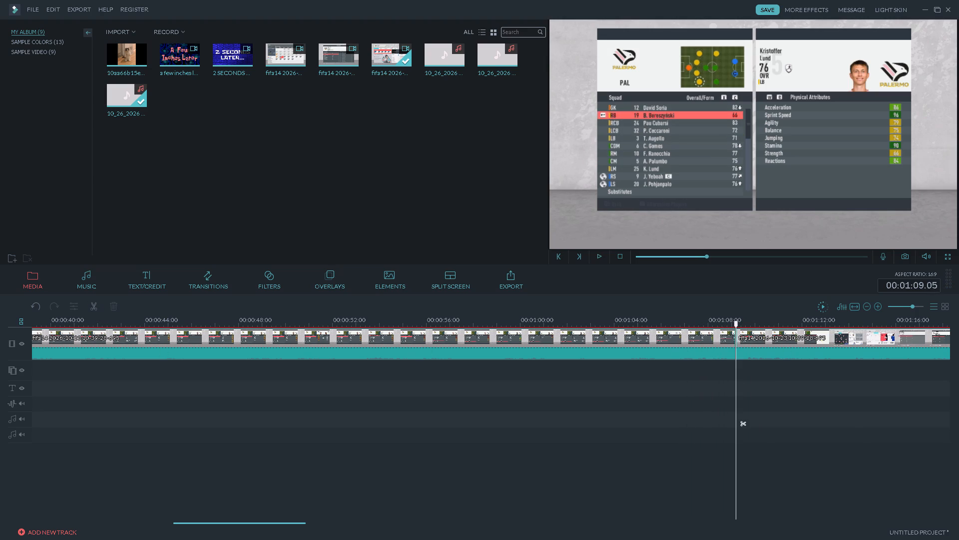
click(855, 324)
key(space)
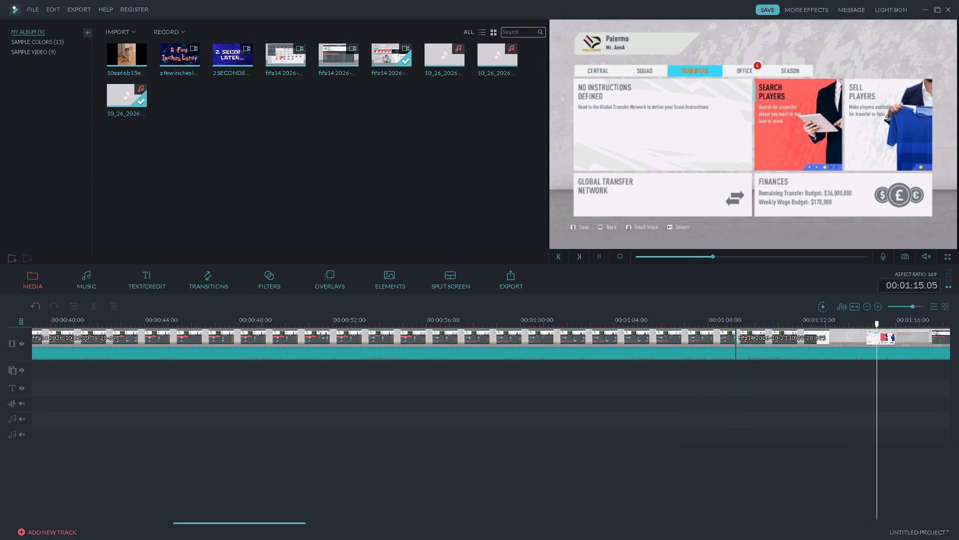
click(829, 324)
key(space)
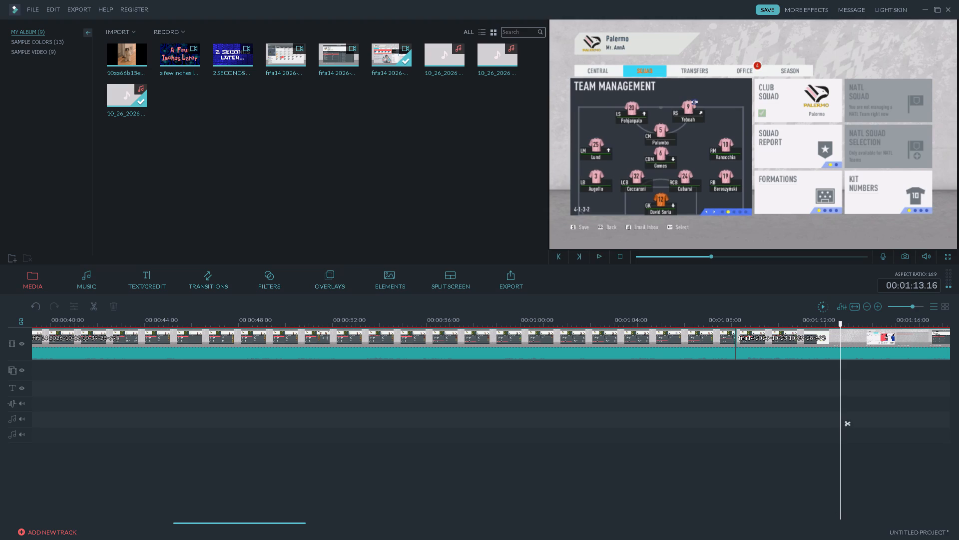
click(90, 306)
click(816, 337)
key(Delete)
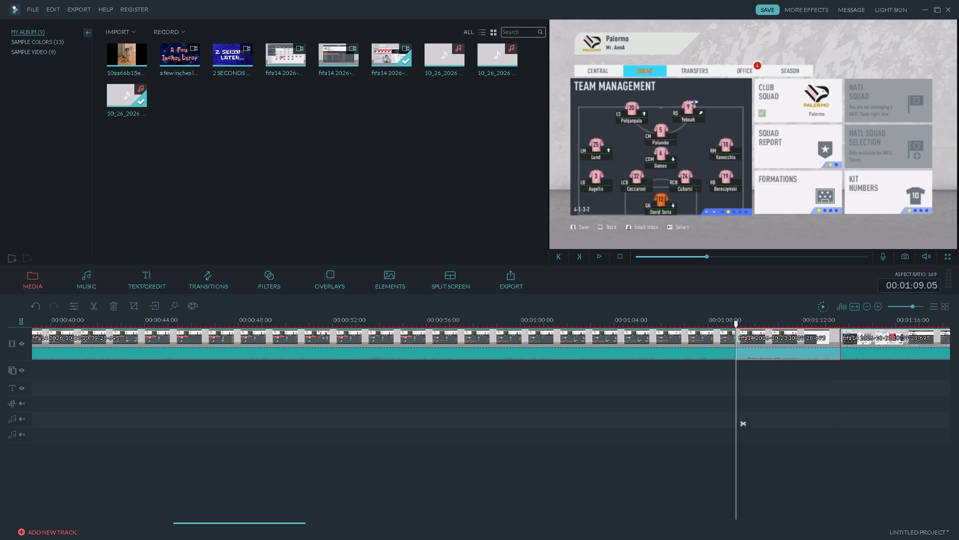
Split the fifa14 clip at 00:01:12.19 and insert the "a few inches later" title clip there.
key(space)
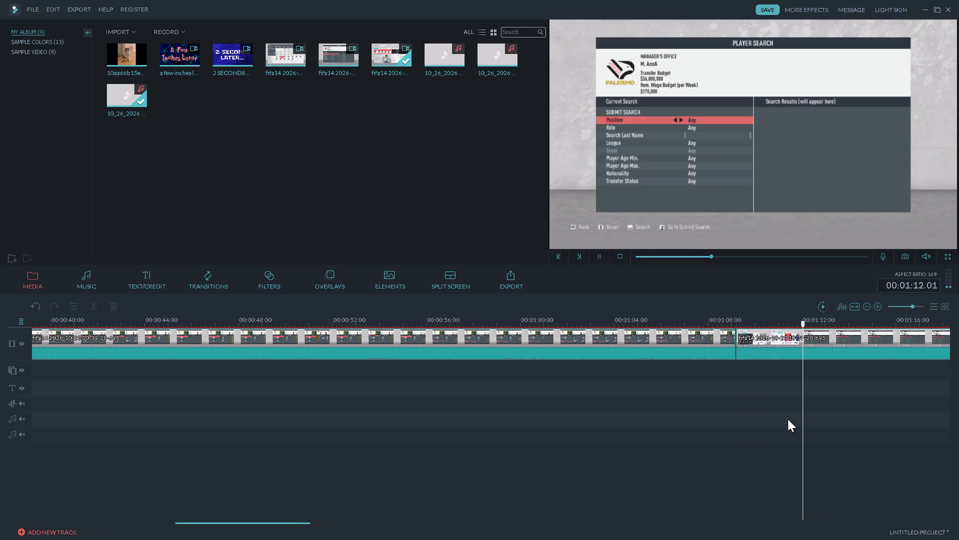
key(space)
click(95, 308)
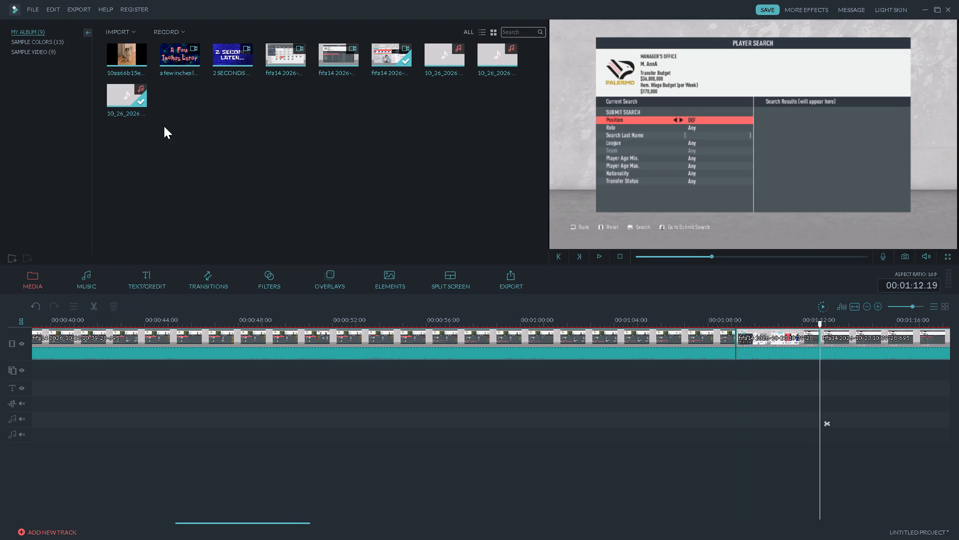
click(179, 53)
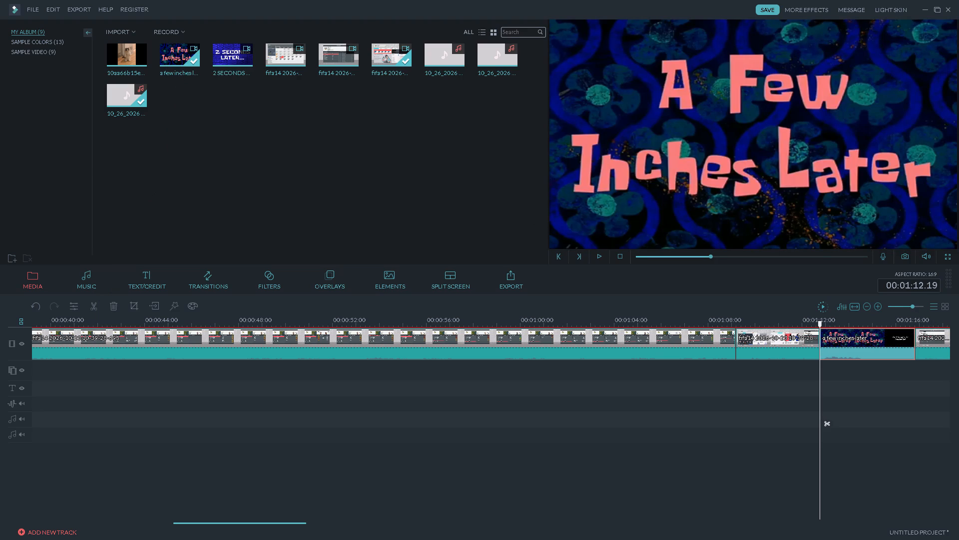
Split the "a few inches later" clip at 00:01:14.13 and delete its remaining end.
key(space)
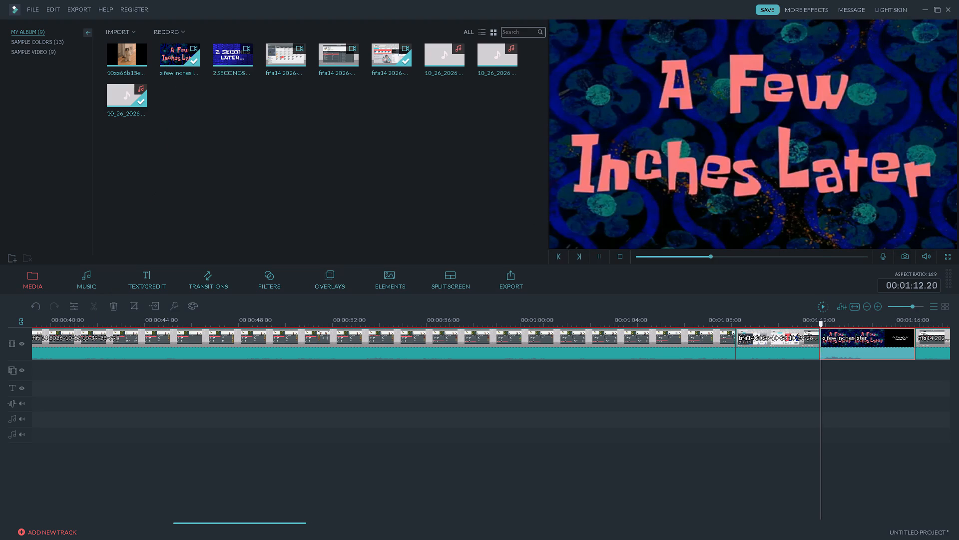
key(space)
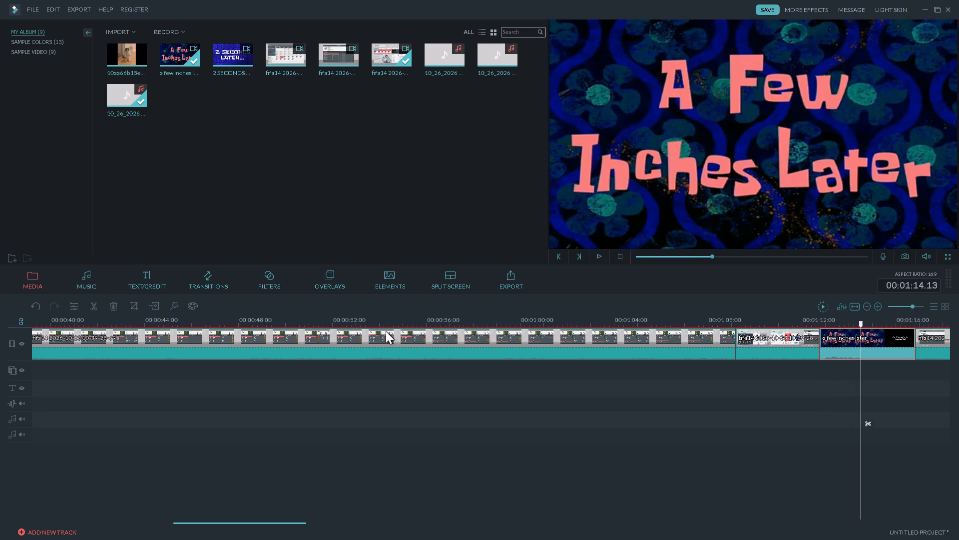
click(94, 306)
key(Delete)
Play and skim the fifa14 footage following the "a few inches later" clip through to its end, and recheck the transition around that title.
key(space)
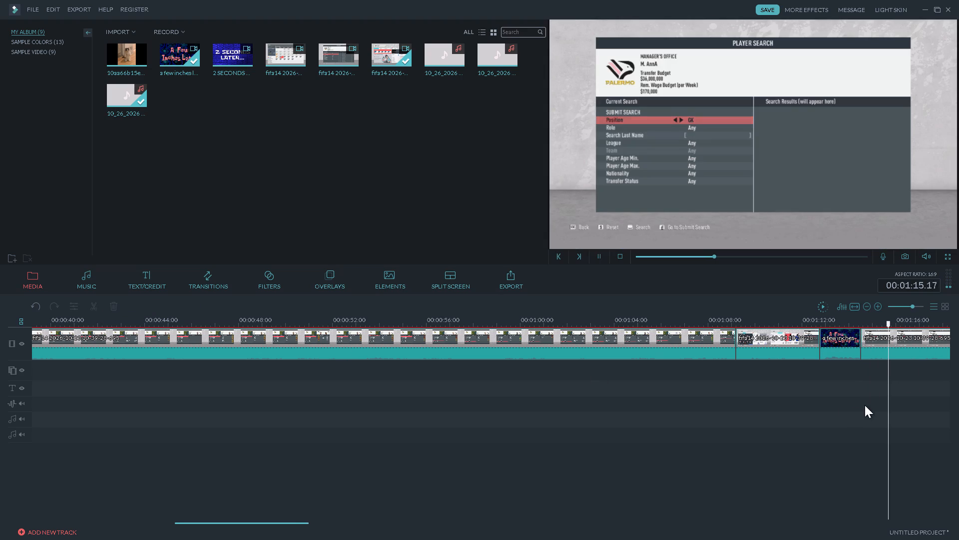
click(946, 324)
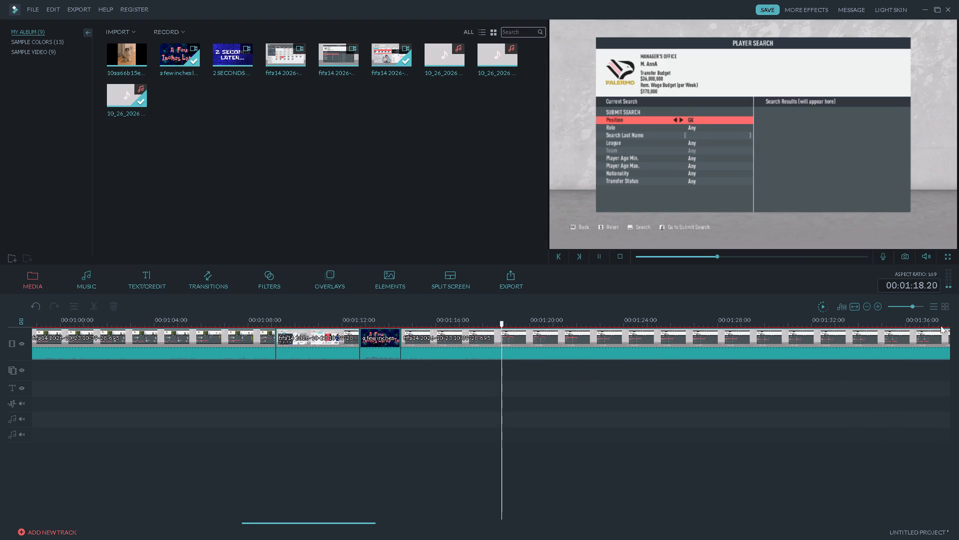
click(948, 321)
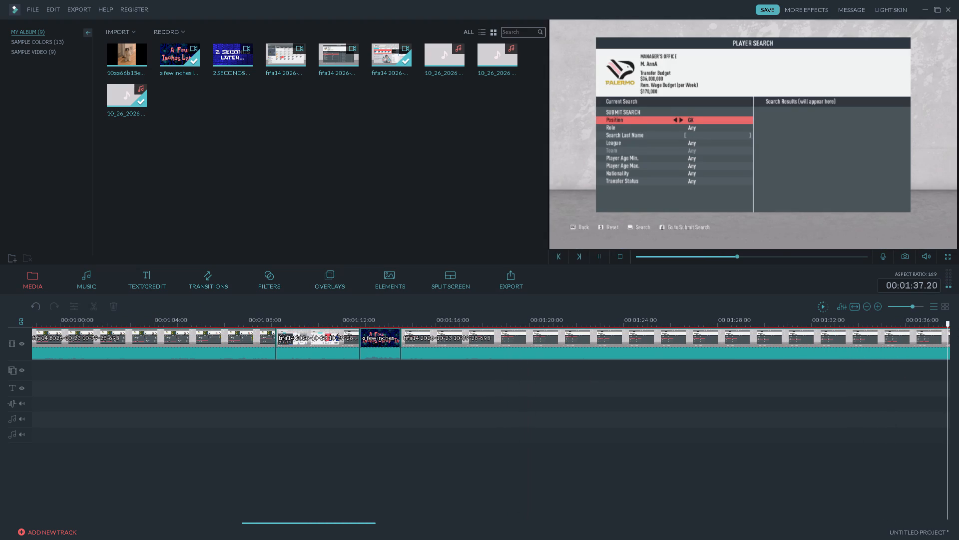
click(756, 257)
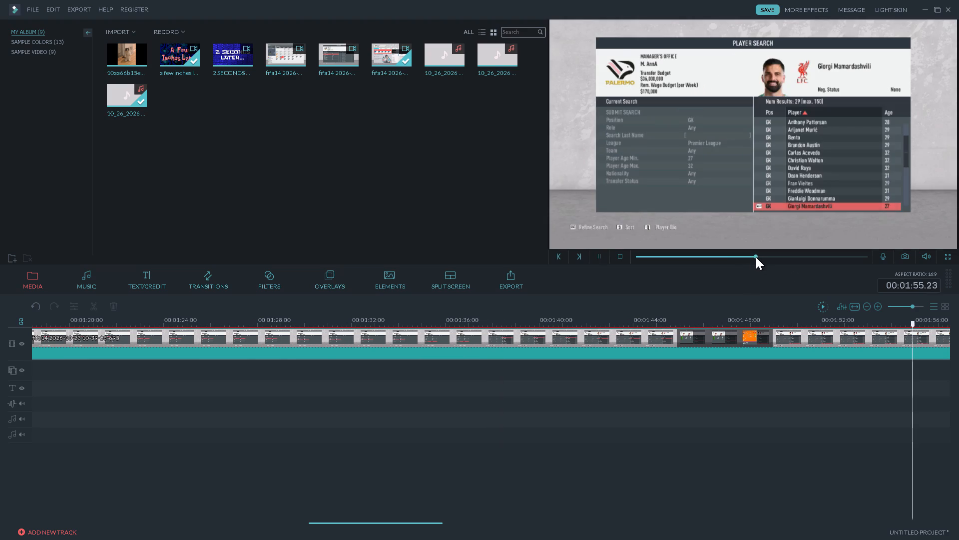
click(763, 257)
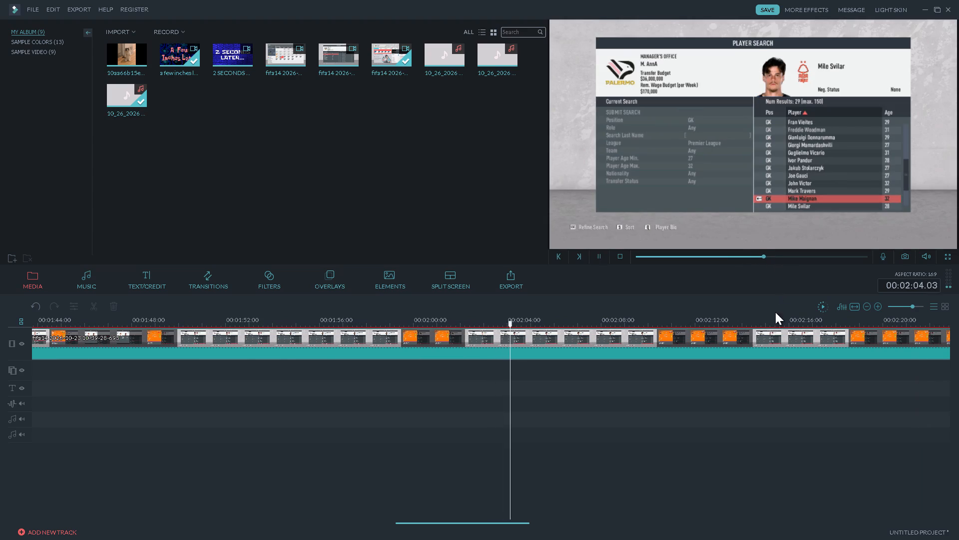
click(780, 323)
click(949, 325)
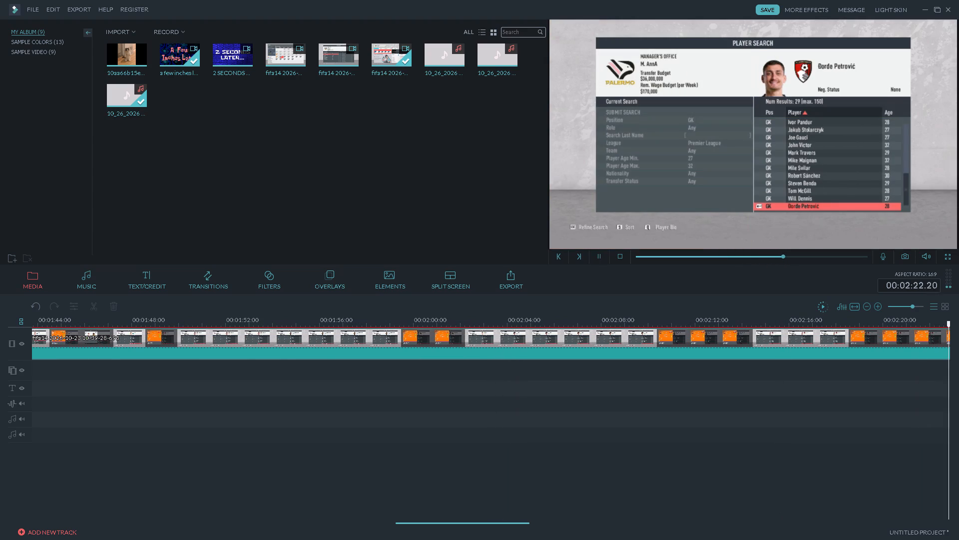
click(810, 258)
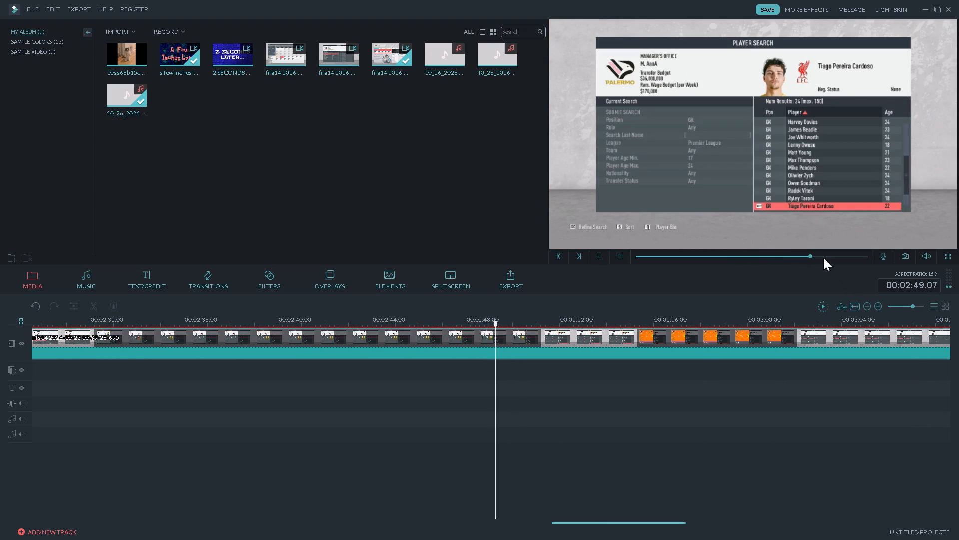
click(836, 258)
click(850, 258)
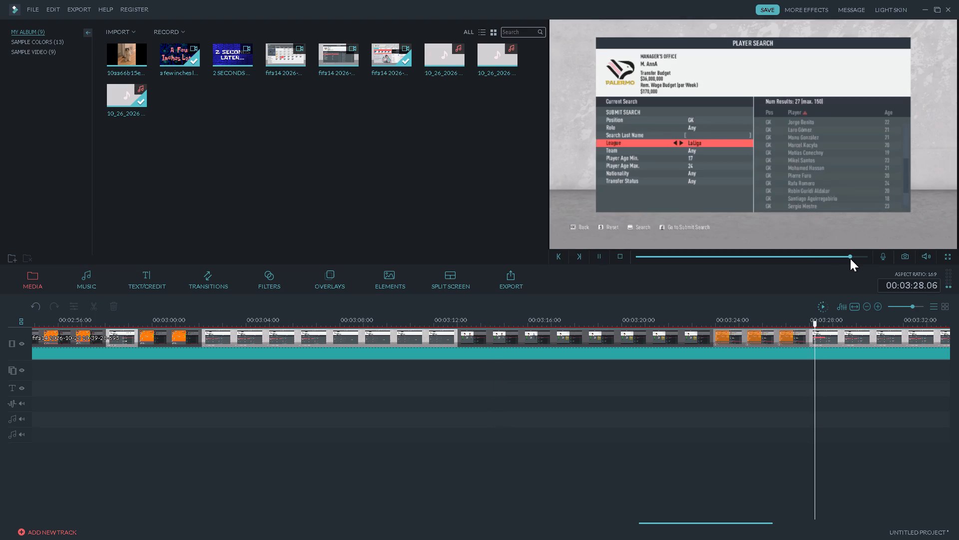
click(860, 257)
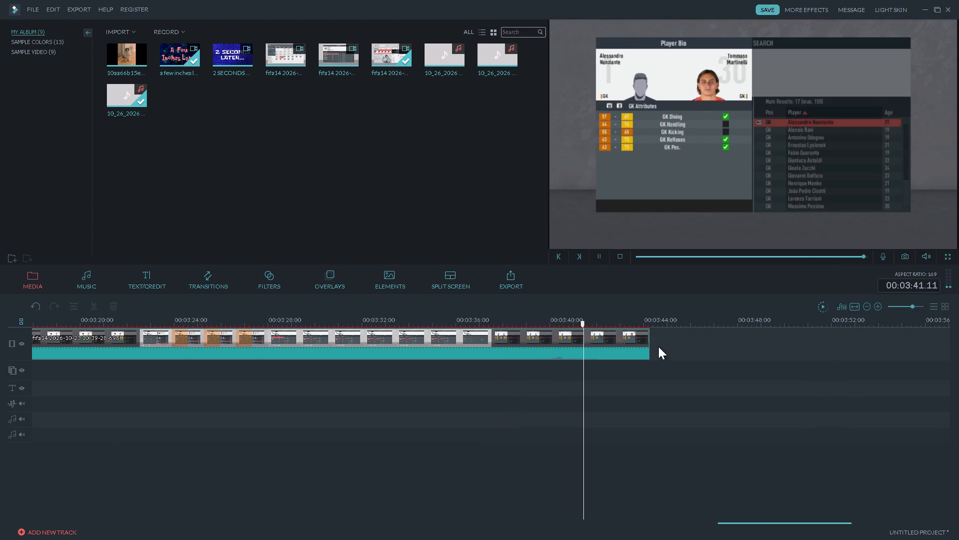
key(space)
key(space)
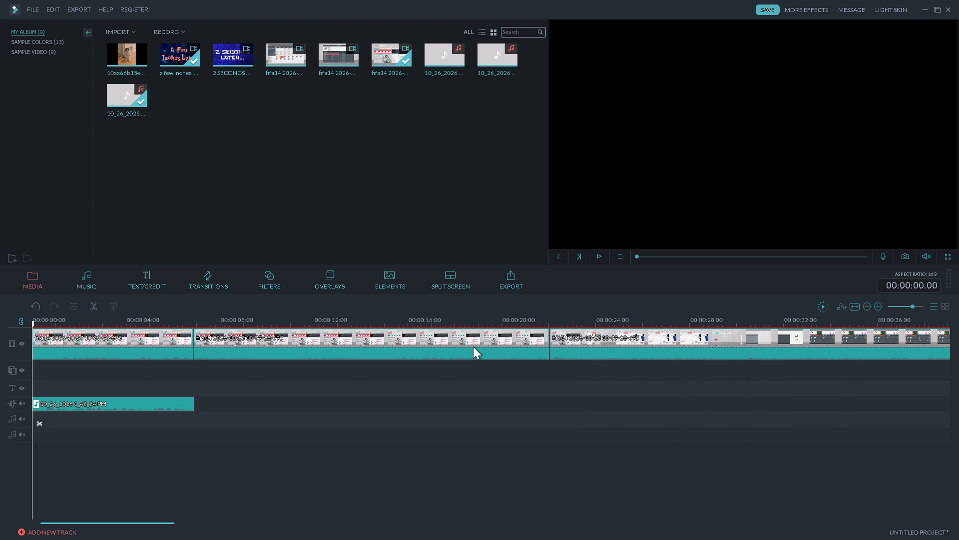
click(739, 254)
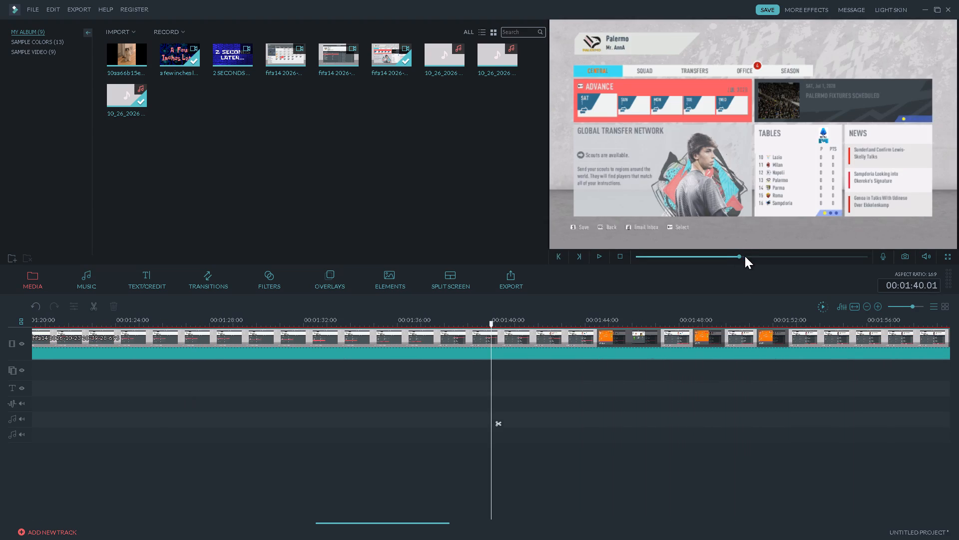
key(space)
click(722, 253)
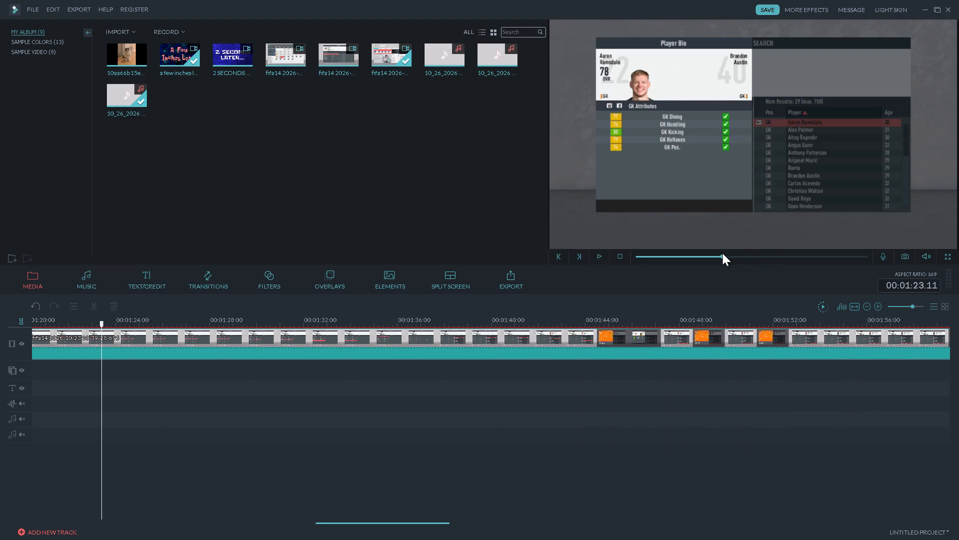
click(707, 255)
click(685, 256)
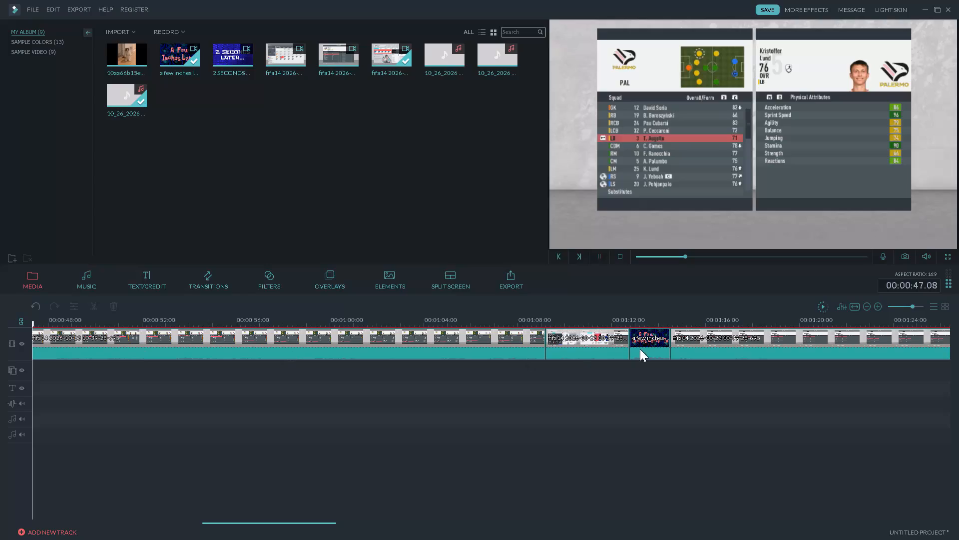
click(625, 317)
click(624, 320)
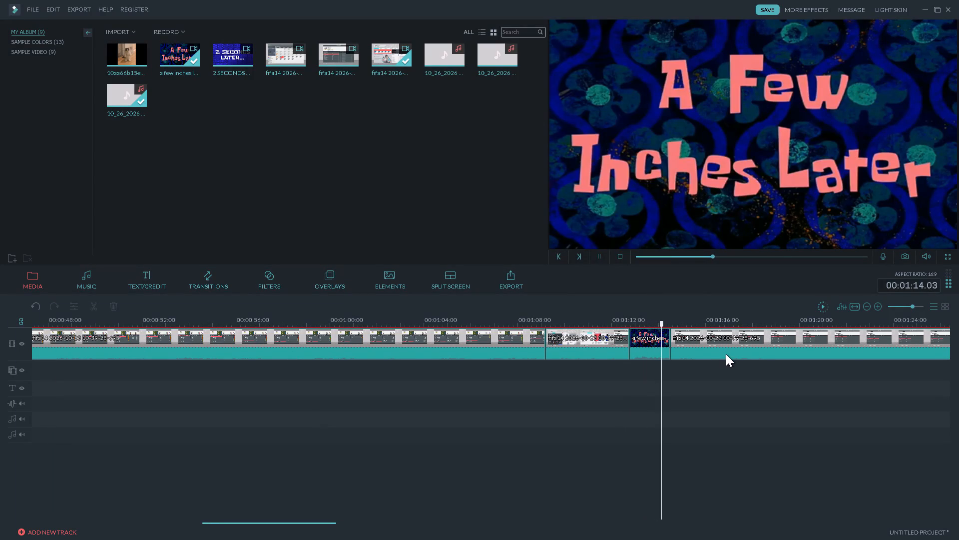
key(space)
click(751, 340)
key(Delete)
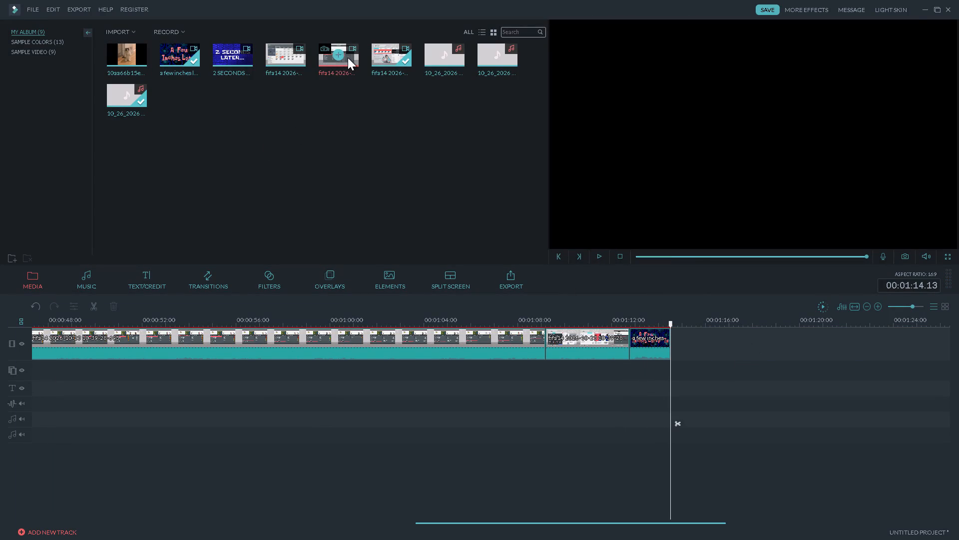
click(337, 56)
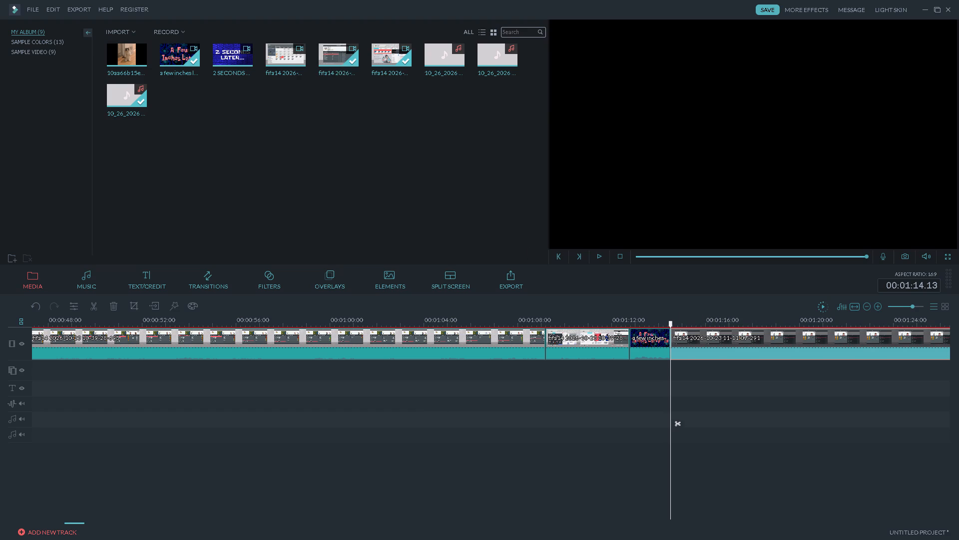
Skim the newly added fifa14 clip for a suitable starting point, checking the My Shortlist section around 00:03:15.
key(space)
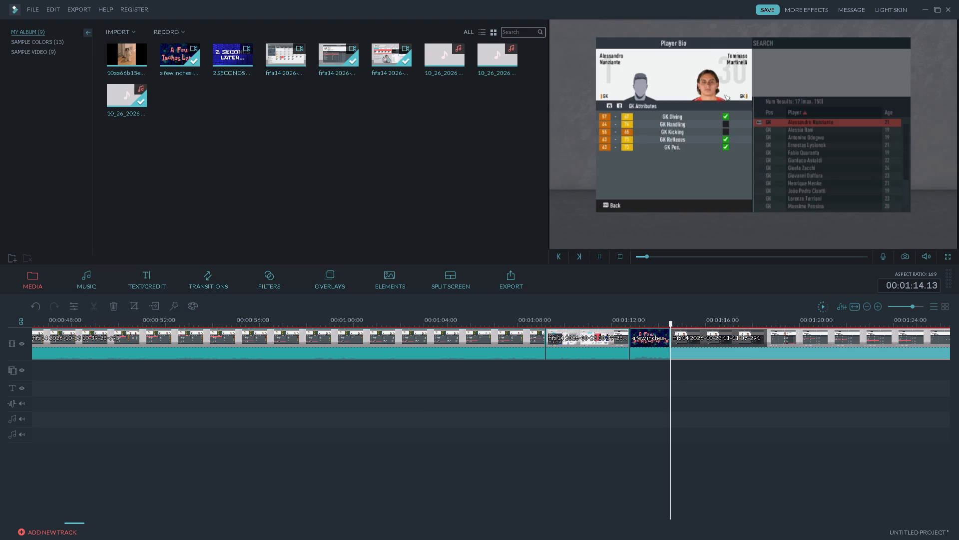
click(947, 322)
click(734, 259)
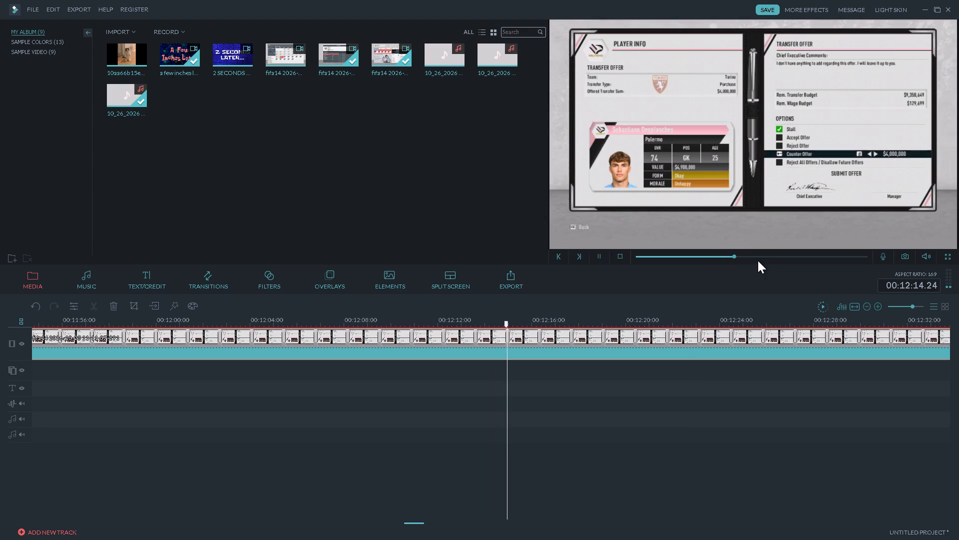
click(757, 255)
click(774, 256)
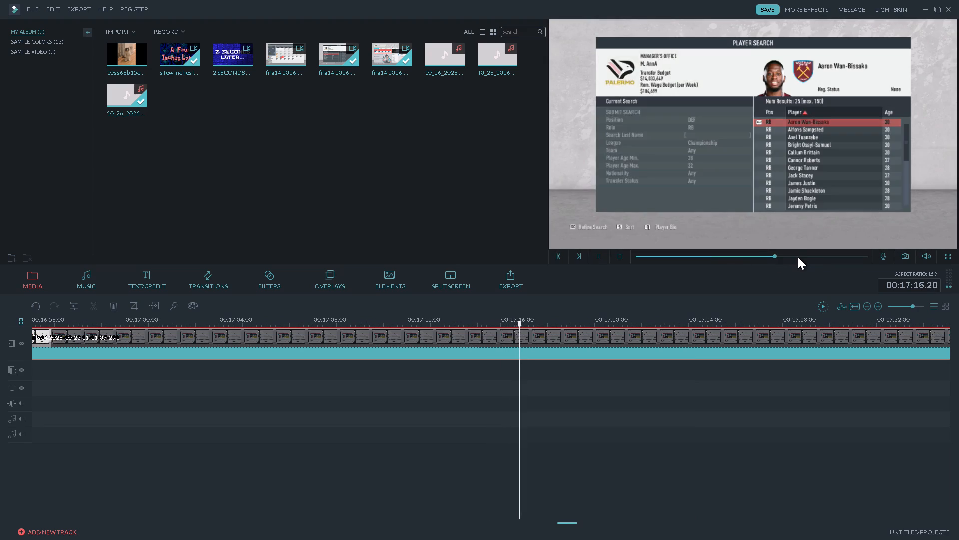
click(798, 257)
click(662, 253)
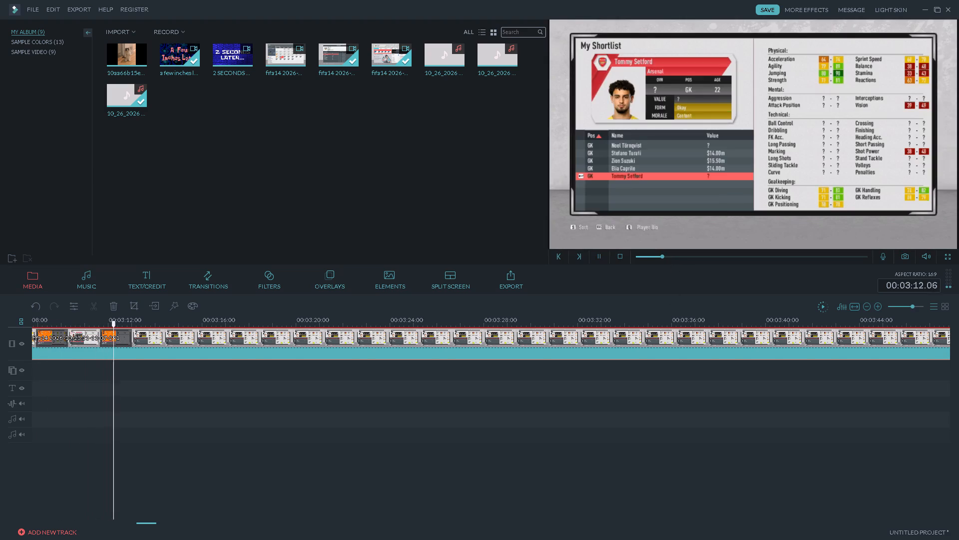
click(481, 320)
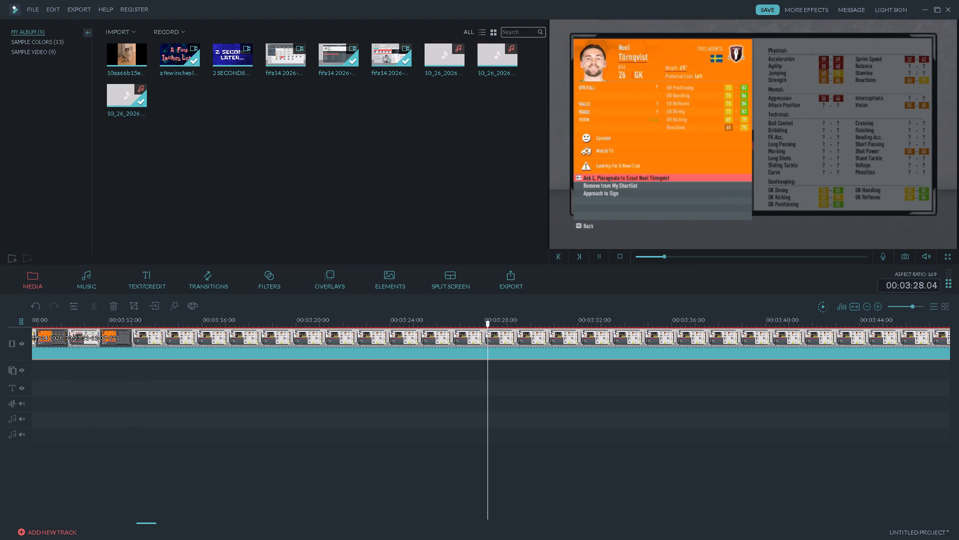
key(space)
click(364, 325)
key(space)
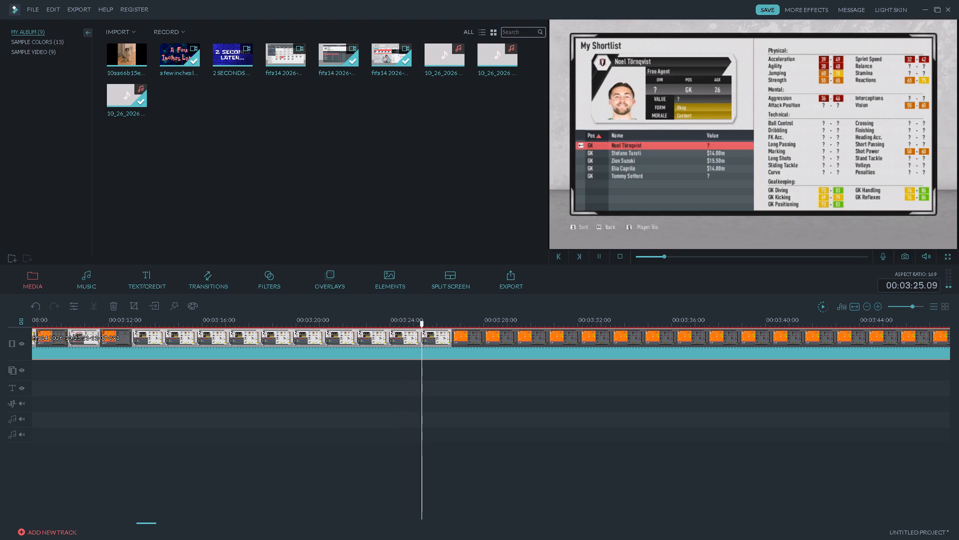
click(271, 324)
click(185, 325)
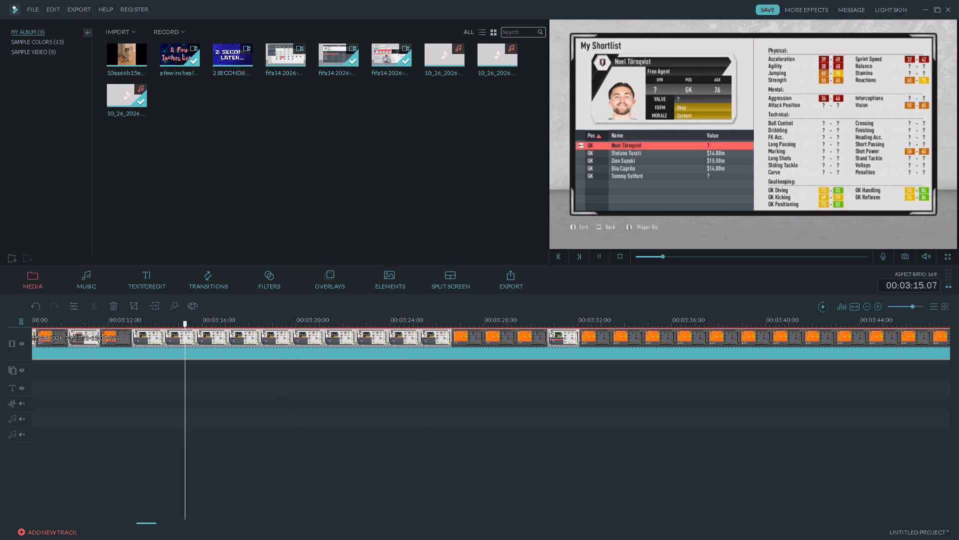
key(space)
Raise the newly added fifa14 clip's audio volume to the maximum.
double_click(190, 331)
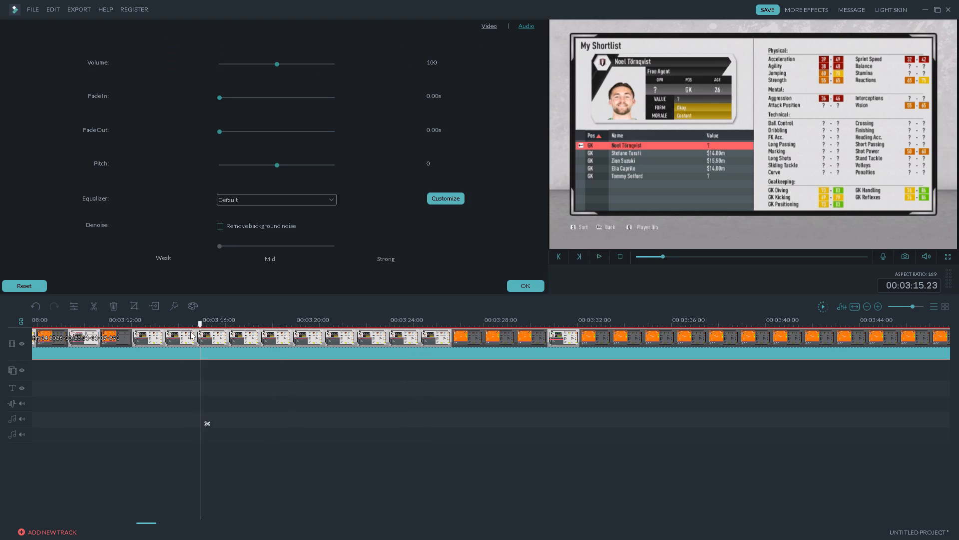
drag(277, 65, 279, 65)
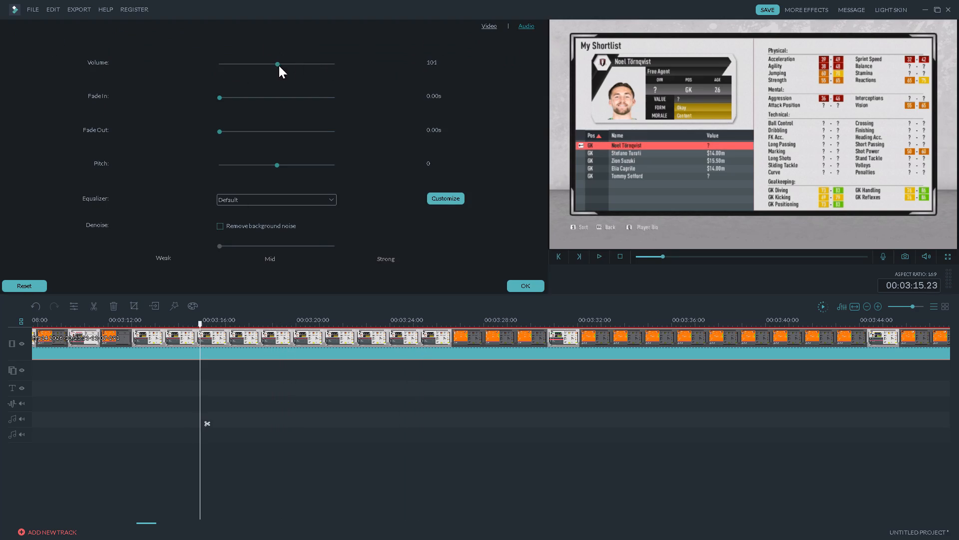
drag(279, 65, 592, 97)
click(524, 289)
Split the newly added fifa14 clip at 00:03:16.05 on the My Shortlist screen and delete the part before it.
key(space)
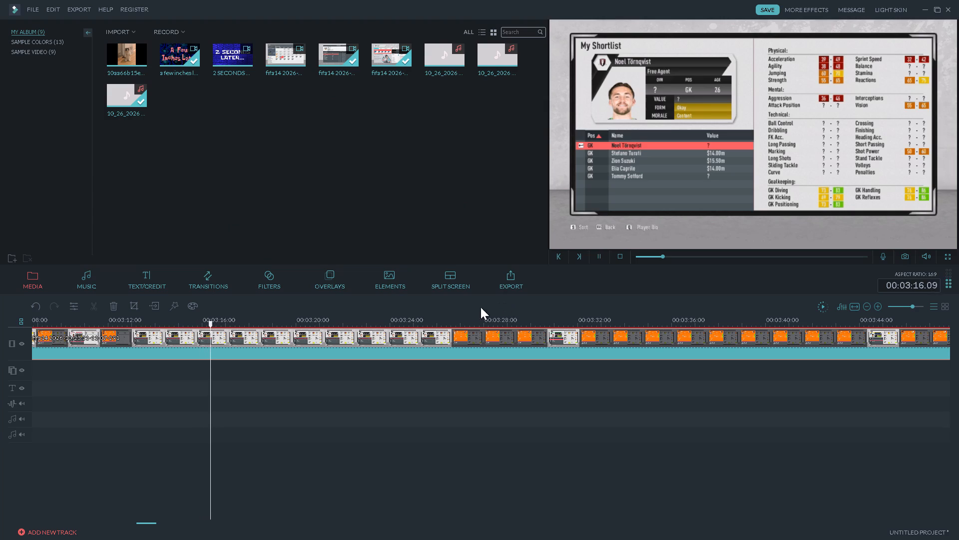
key(space)
click(196, 327)
key(space)
key(space)
click(94, 307)
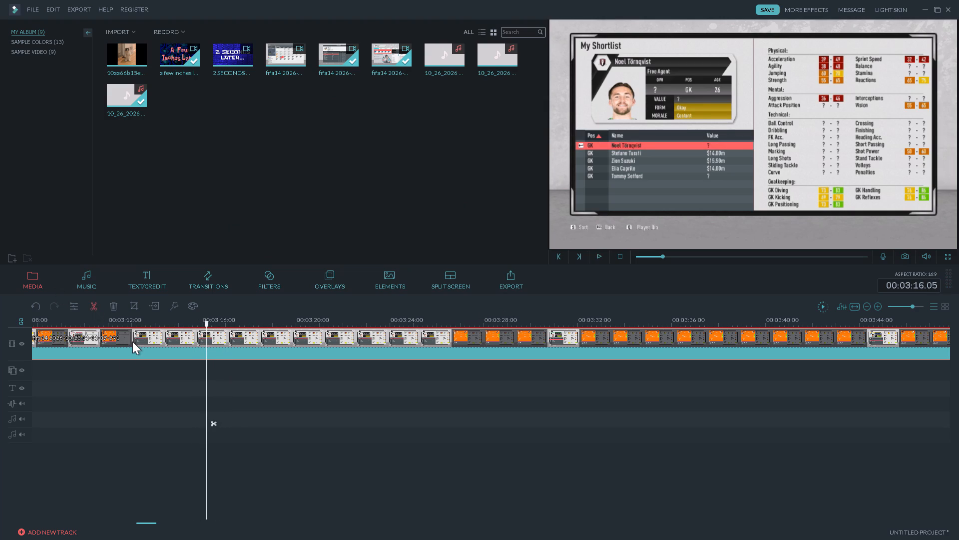
click(132, 341)
key(Delete)
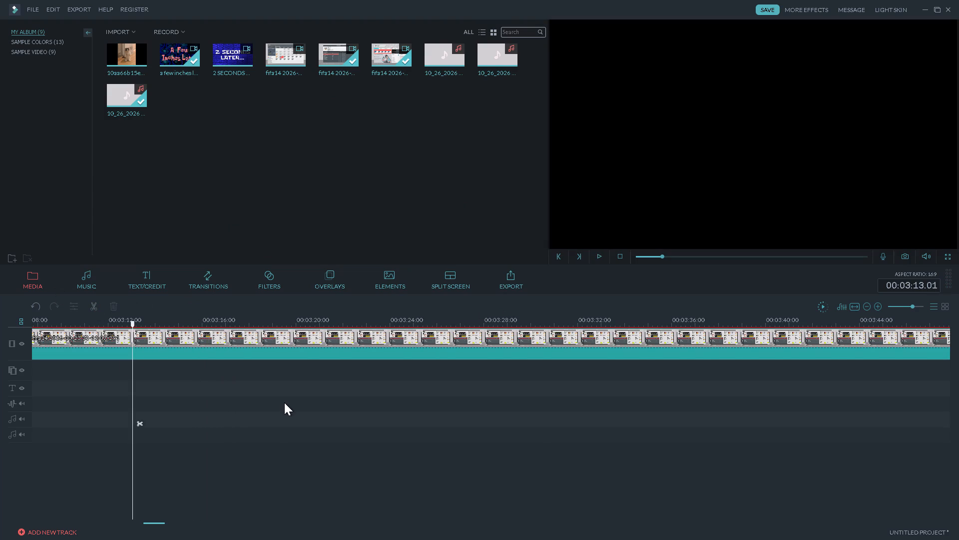
Review the fifa14 footage from about 00:01:14, split it at 00:01:47.14 and about 00:01:51, and delete the section between the splits.
drag(661, 256, 660, 257)
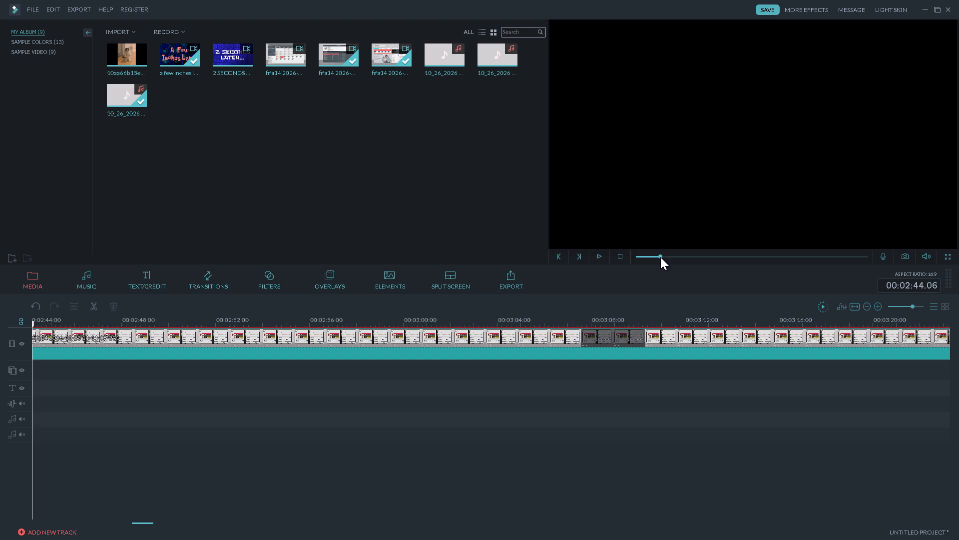
drag(660, 257, 655, 257)
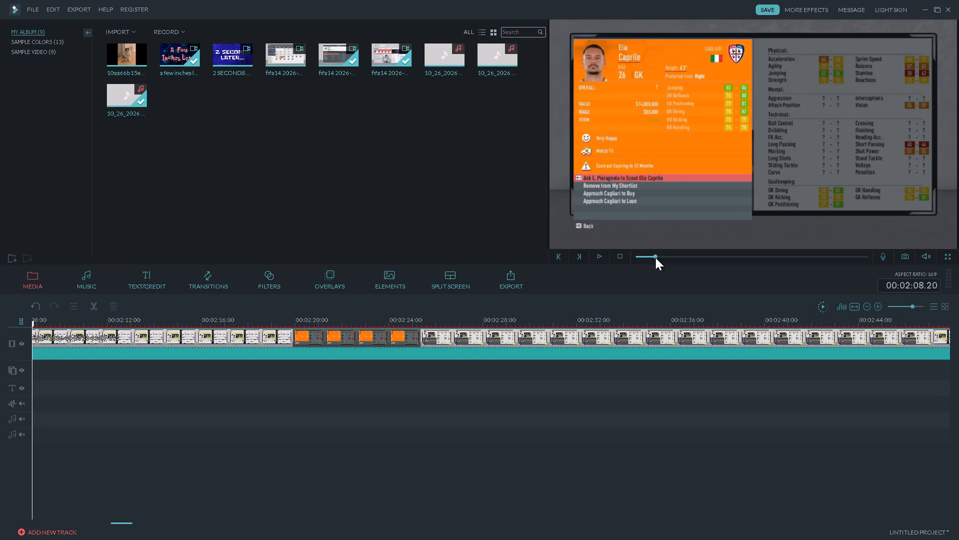
drag(655, 257, 647, 258)
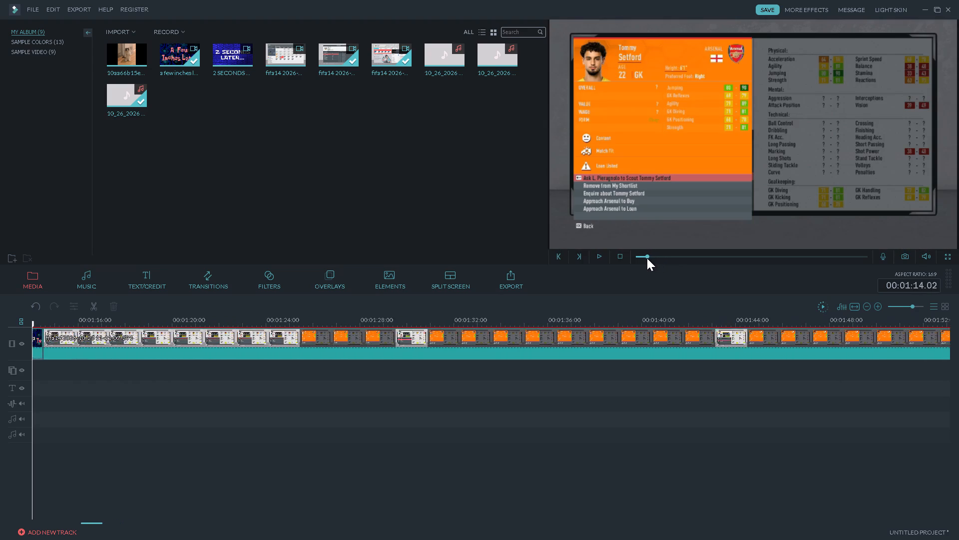
drag(647, 258, 645, 258)
click(360, 319)
key(space)
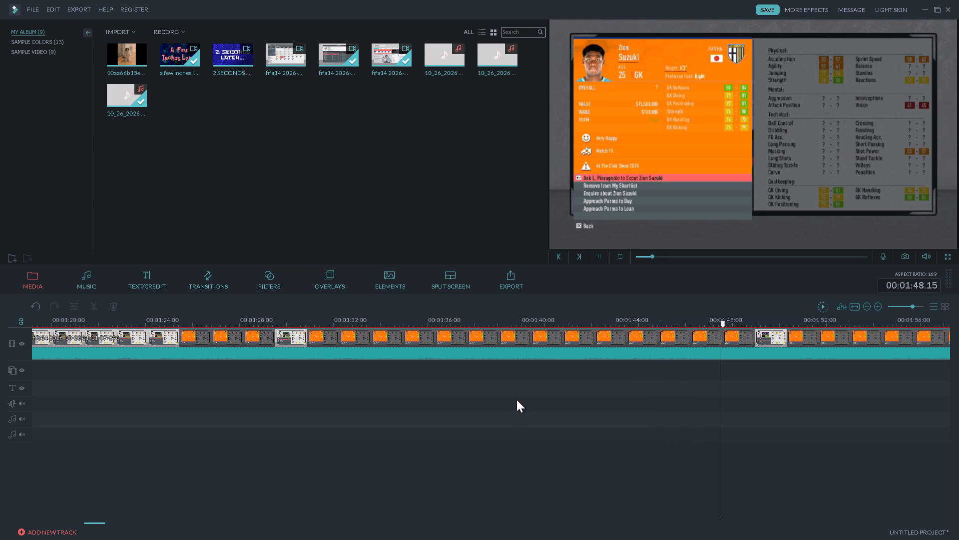
click(661, 321)
key(space)
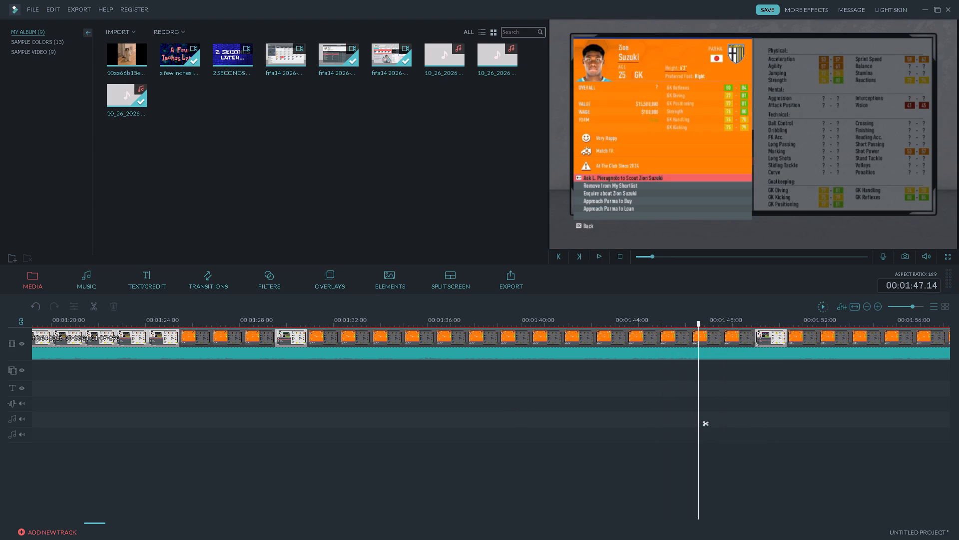
click(96, 308)
click(750, 323)
key(space)
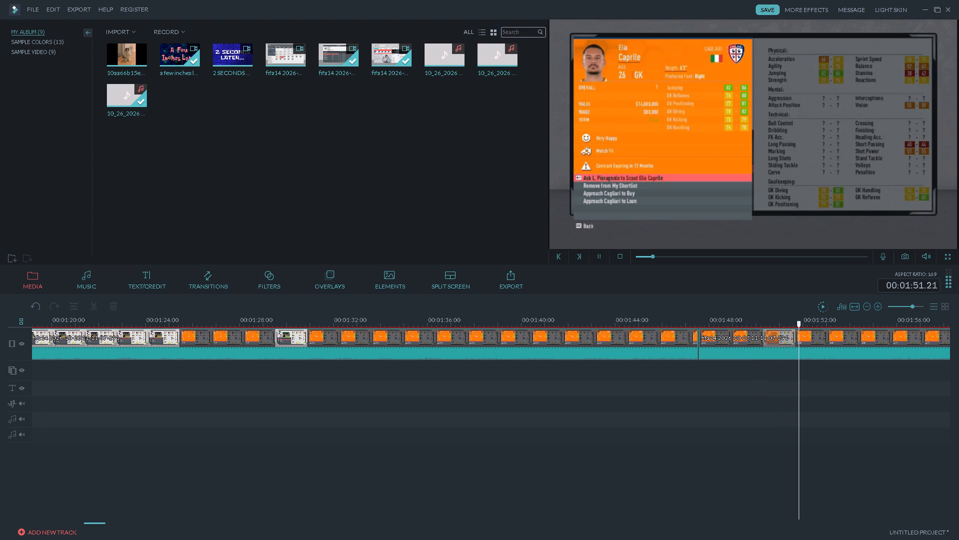
click(778, 325)
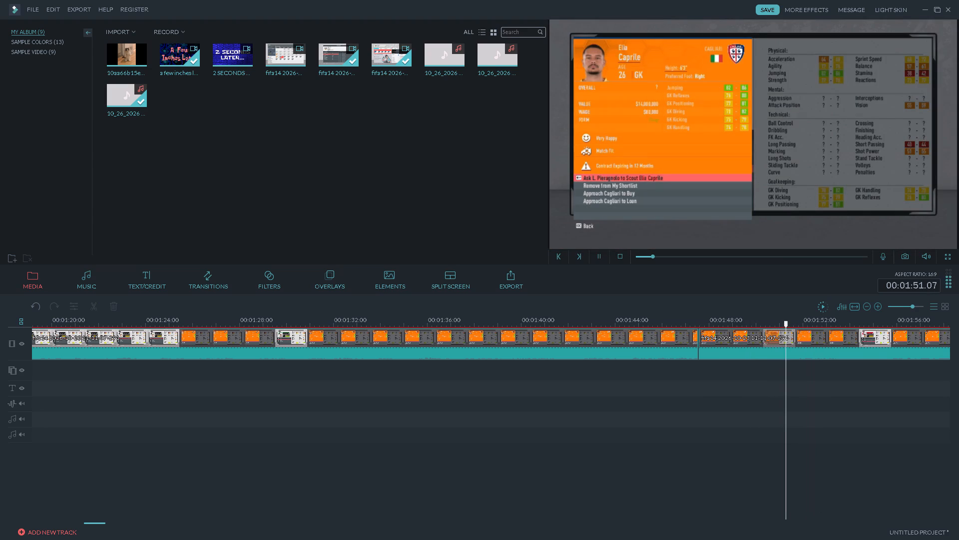
key(space)
click(94, 307)
click(757, 339)
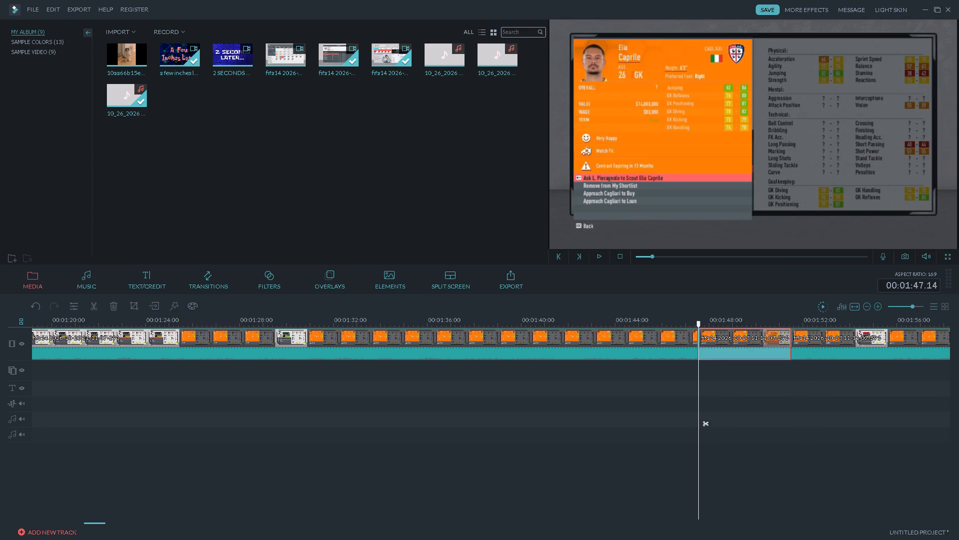
key(Delete)
Cut out the Tommy Setford player-profile section of the fifa14 footage between 00:01:54.05 and 00:01:56.04.
key(space)
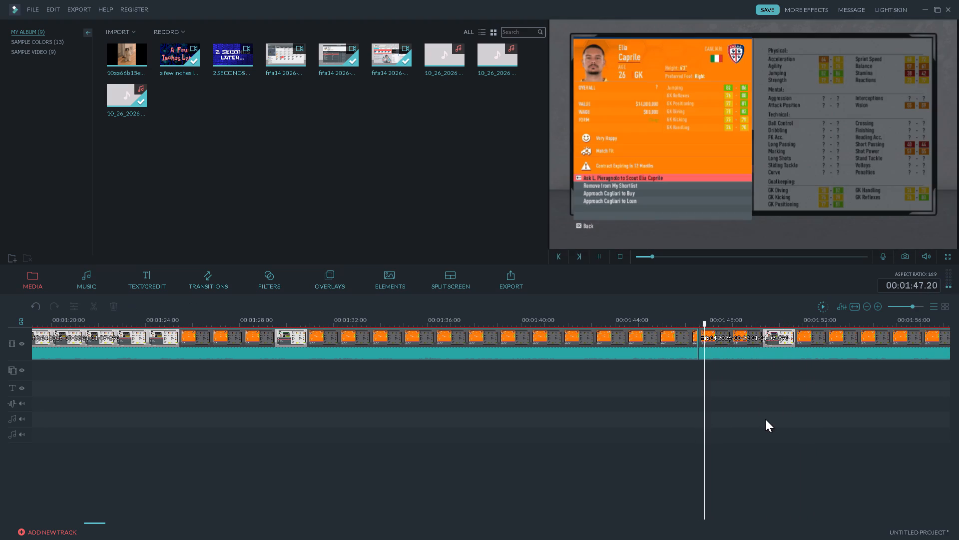
key(space)
click(691, 326)
key(space)
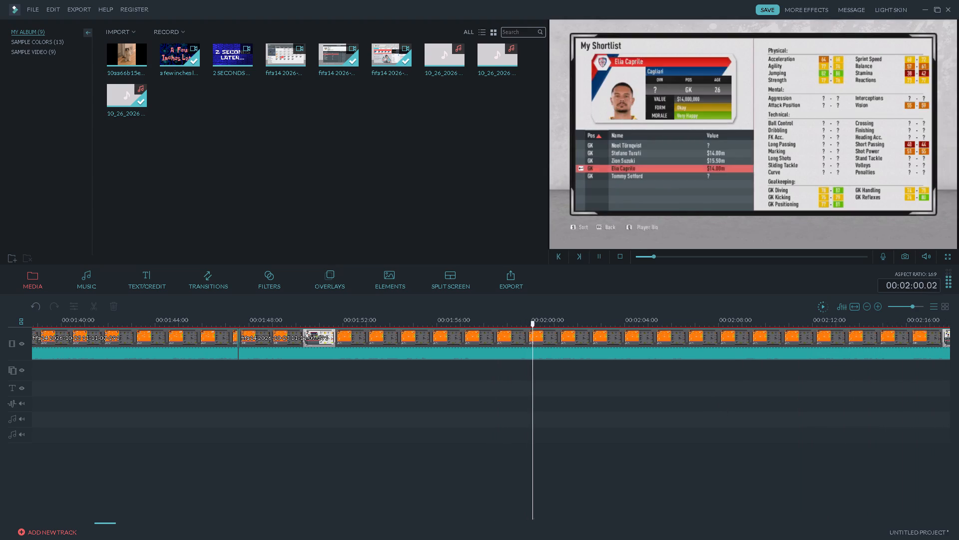
click(387, 320)
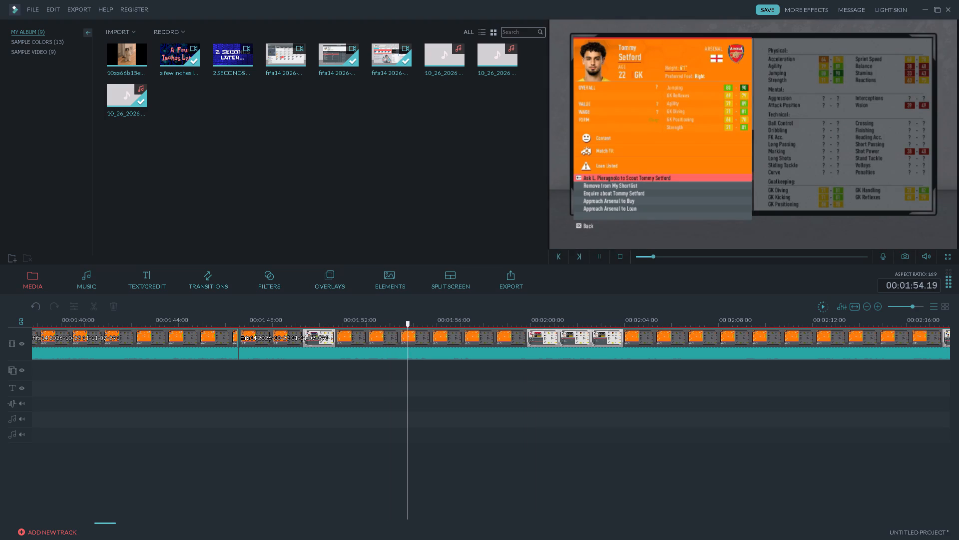
click(356, 321)
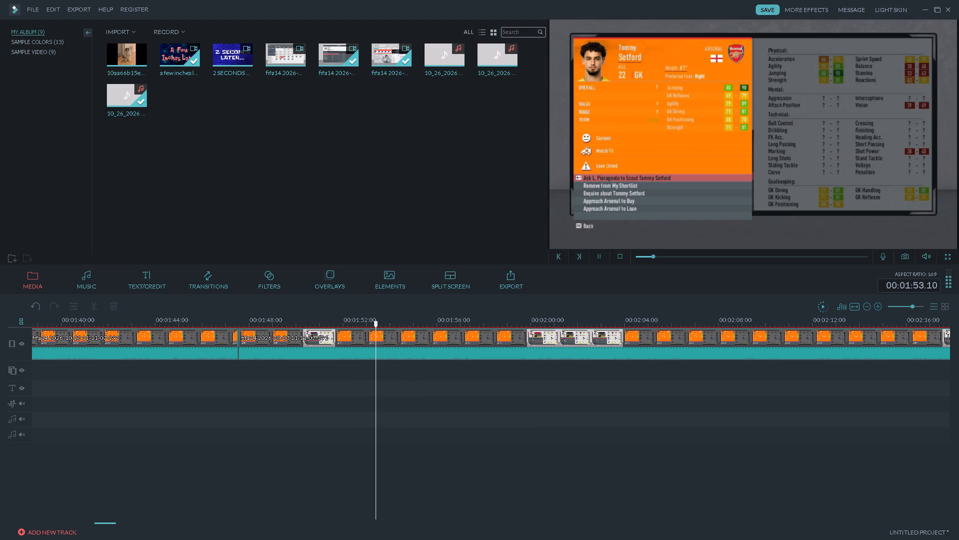
key(space)
click(379, 325)
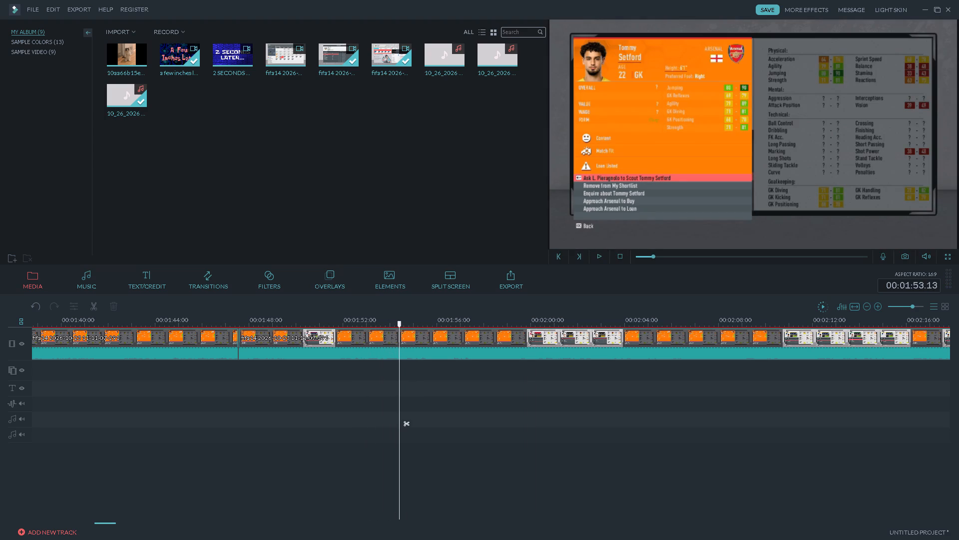
key(space)
key(space)
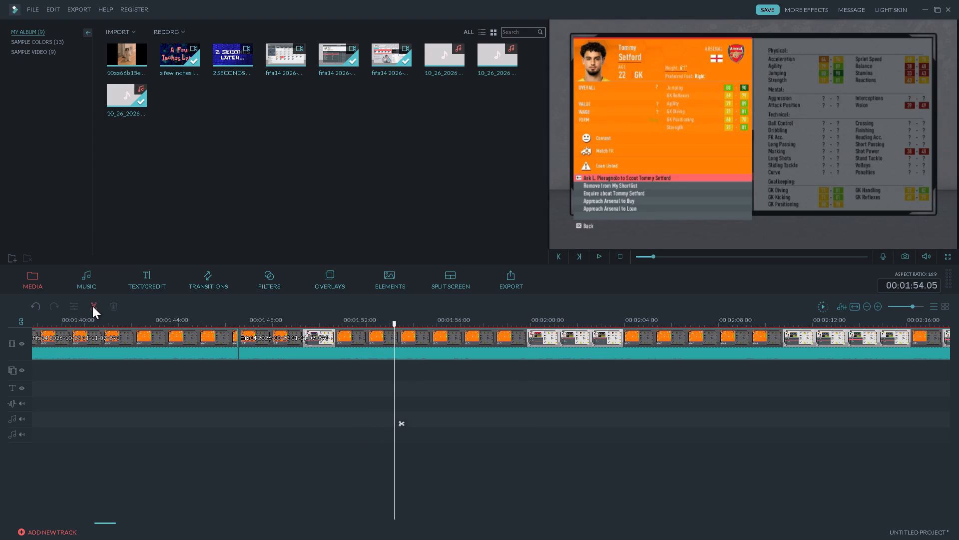
click(92, 306)
key(space)
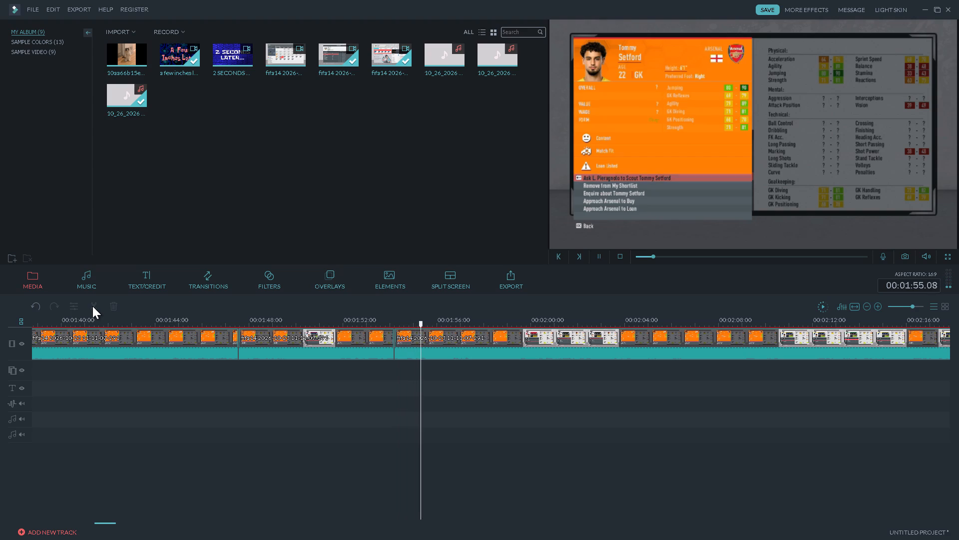
key(space)
click(92, 306)
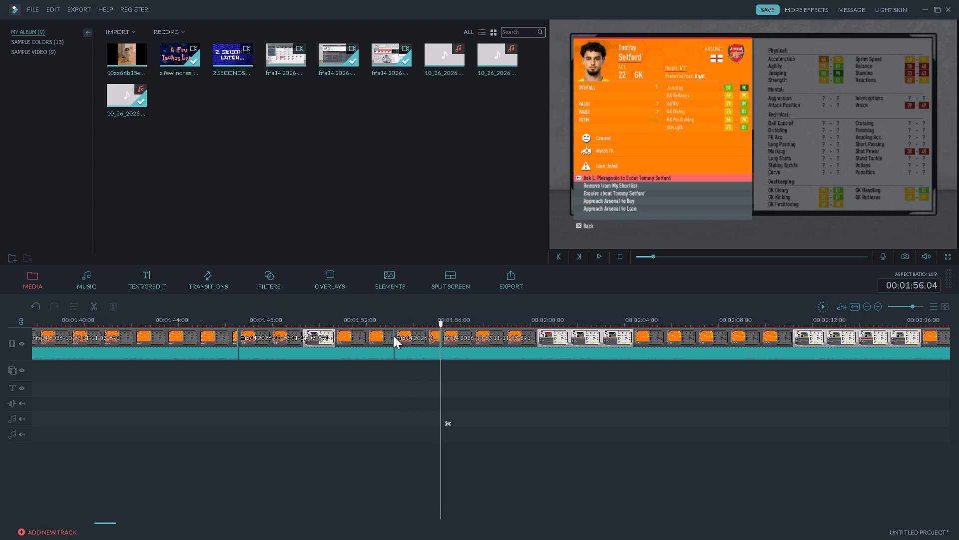
click(408, 337)
key(Delete)
key(space)
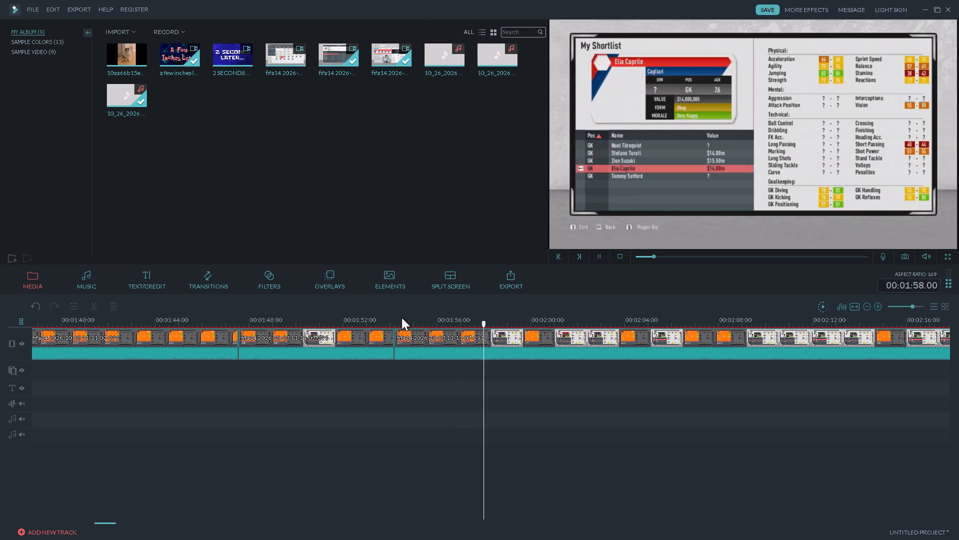
click(407, 320)
key(space)
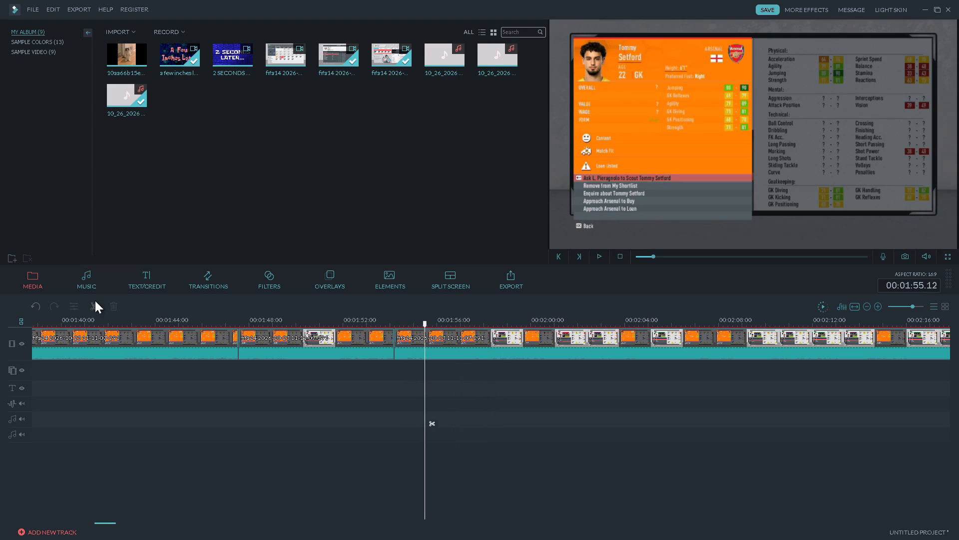
click(91, 305)
key(space)
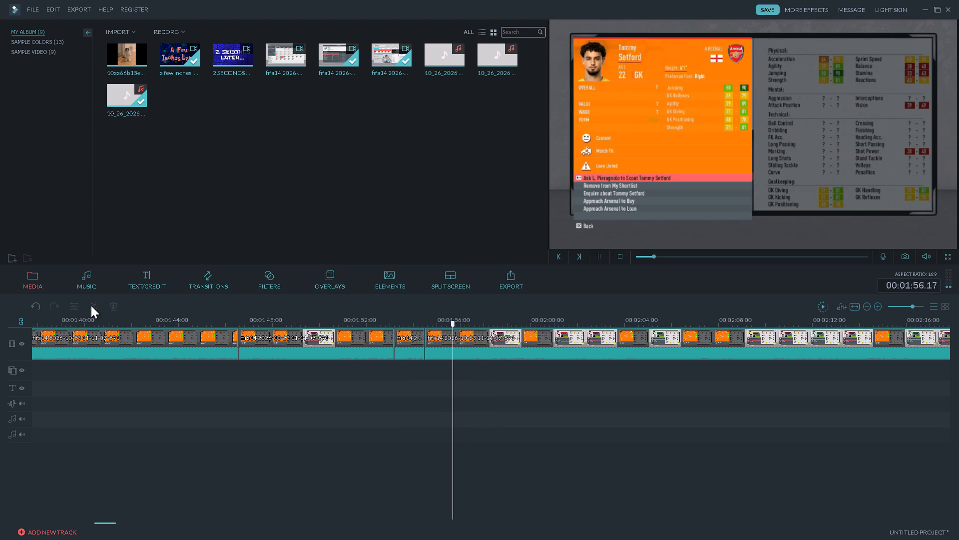
key(space)
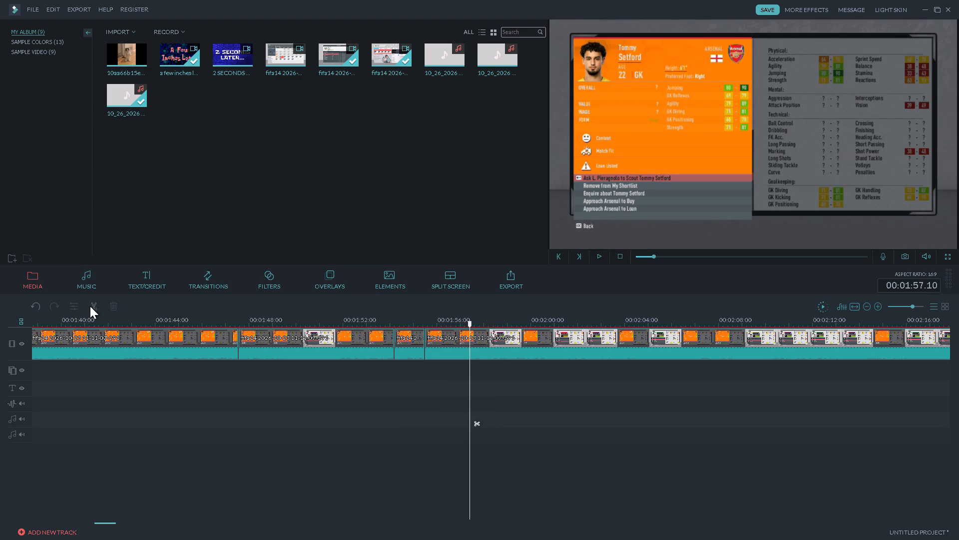
click(460, 324)
key(space)
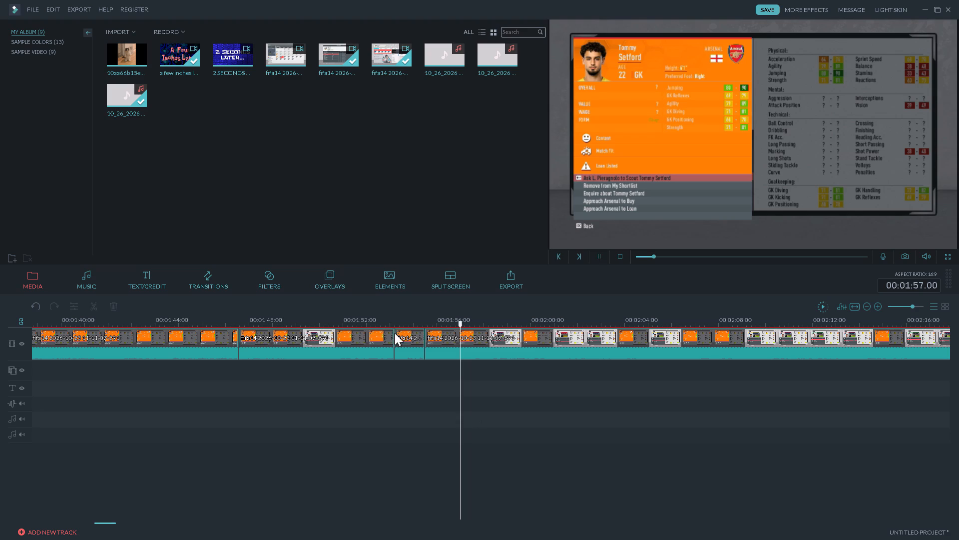
key(space)
click(93, 307)
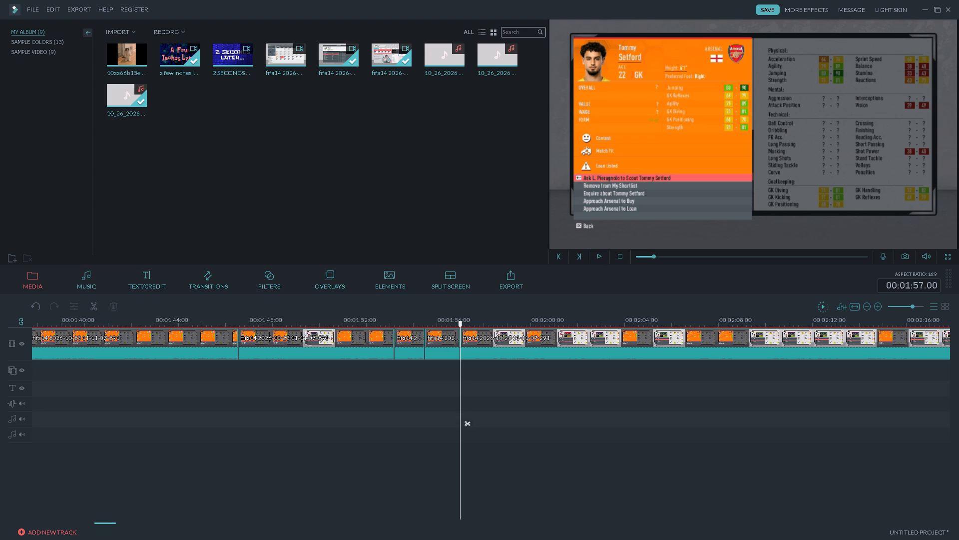
click(445, 342)
key(Delete)
Cut out the fifa14 footage from the Zion Suzuki profile at 00:02:03.07 to the My Shortlist screen at 00:02:08.04.
key(space)
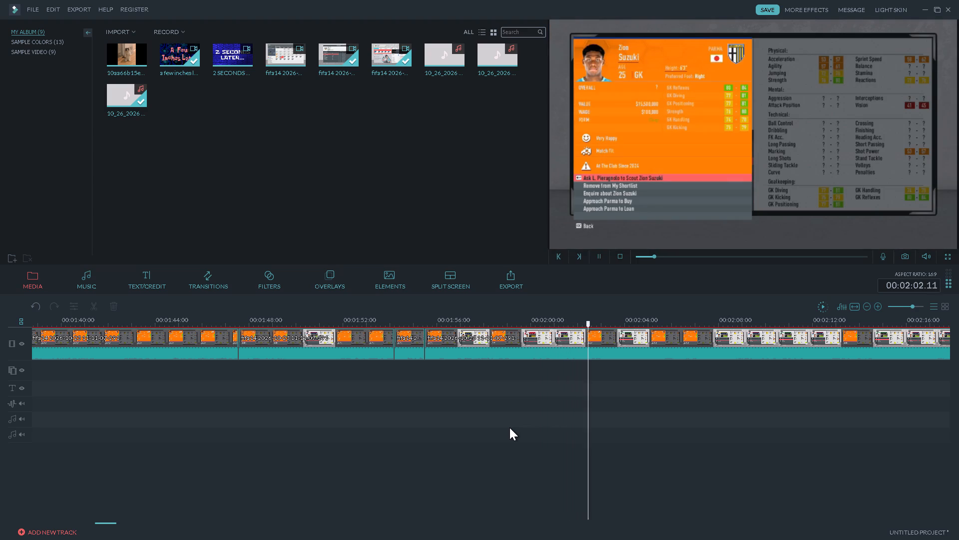
key(space)
key(space)
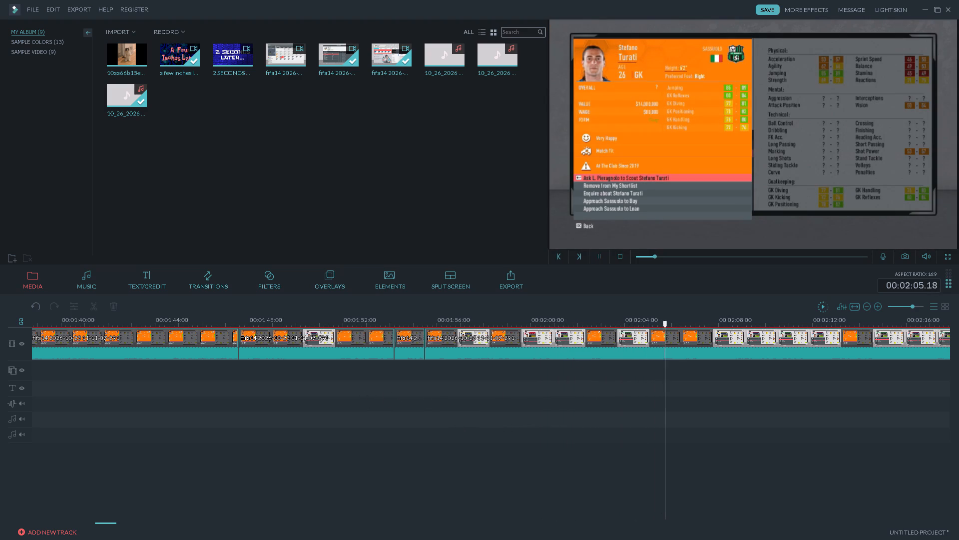
click(544, 326)
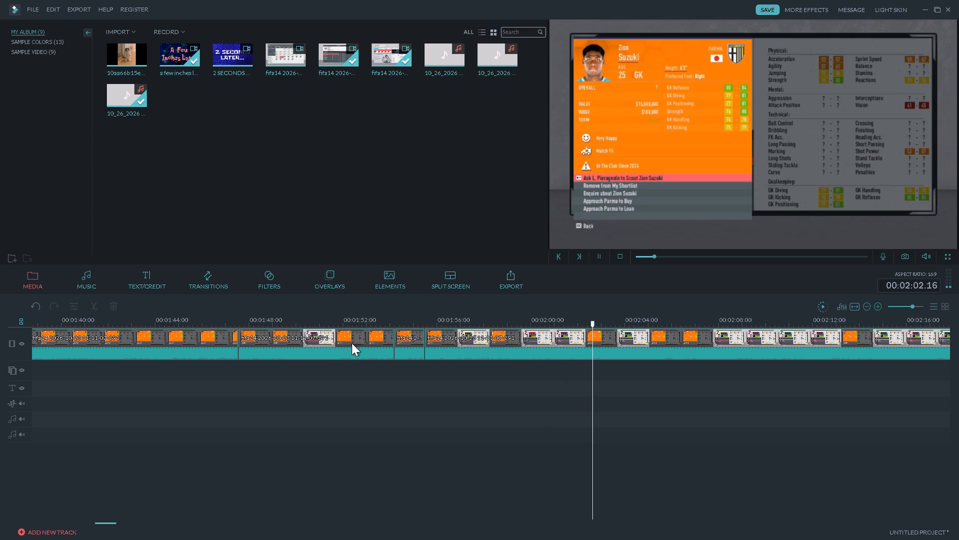
key(space)
click(94, 307)
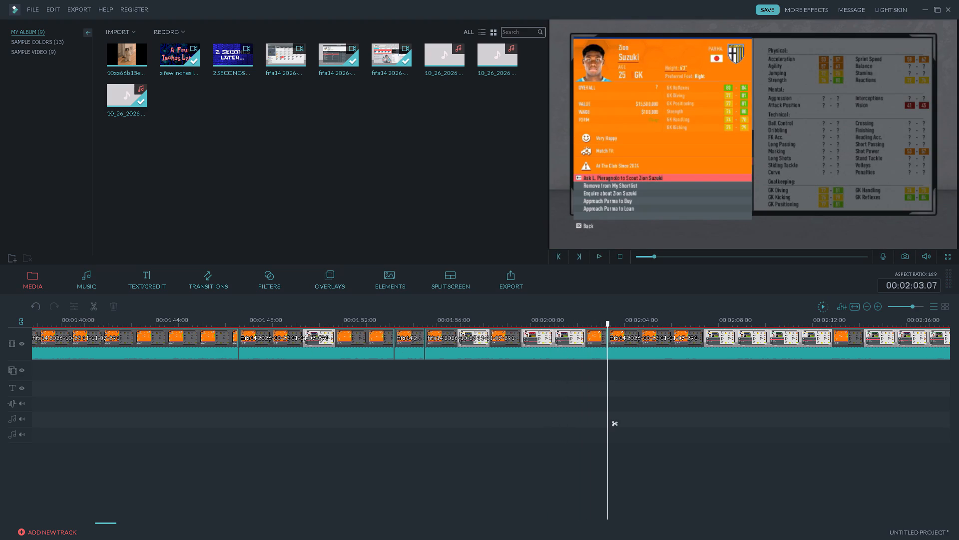
click(754, 321)
key(space)
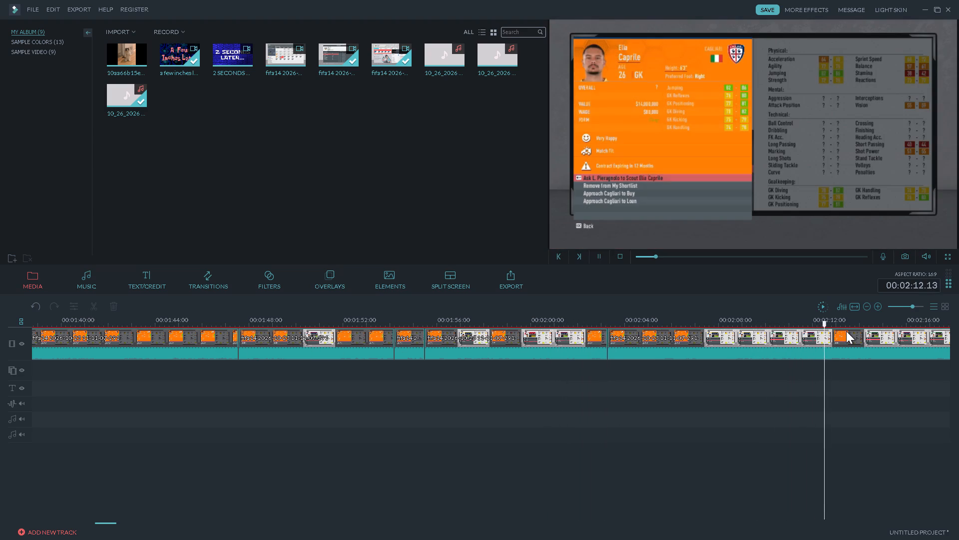
click(732, 323)
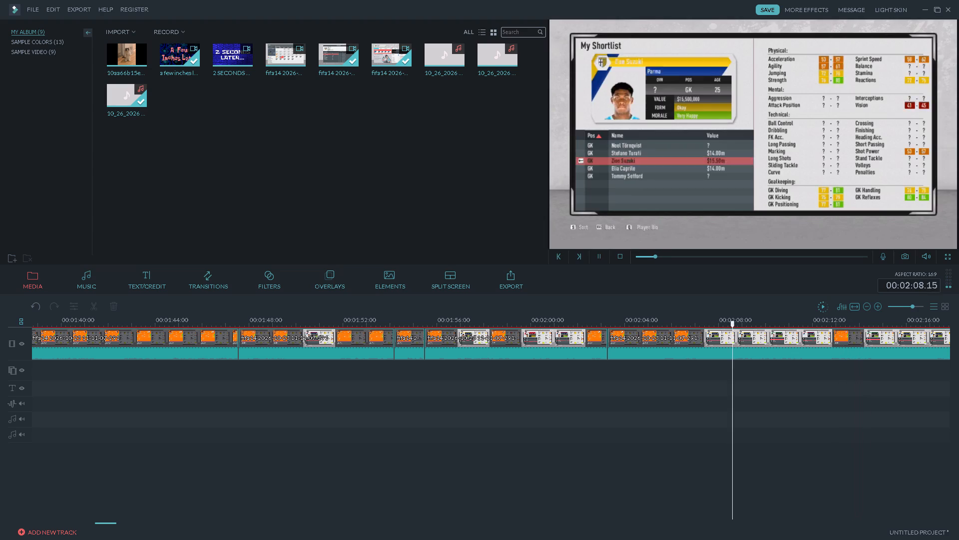
click(709, 326)
key(space)
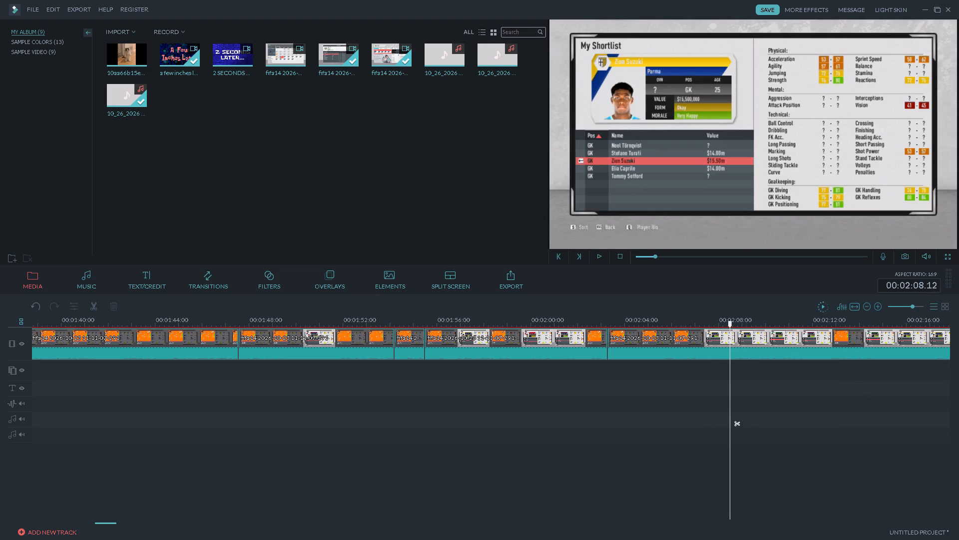
click(705, 326)
key(space)
key(space)
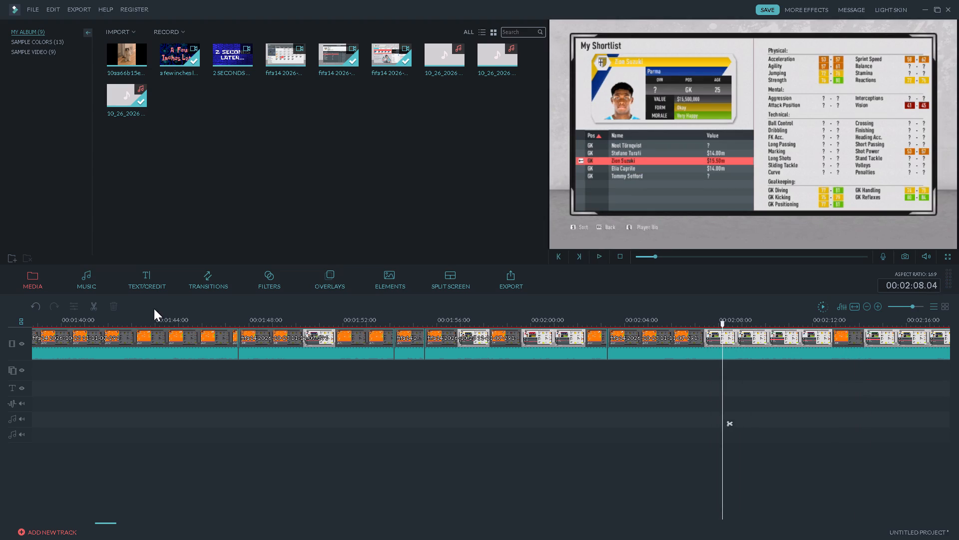
click(93, 309)
click(643, 344)
key(Delete)
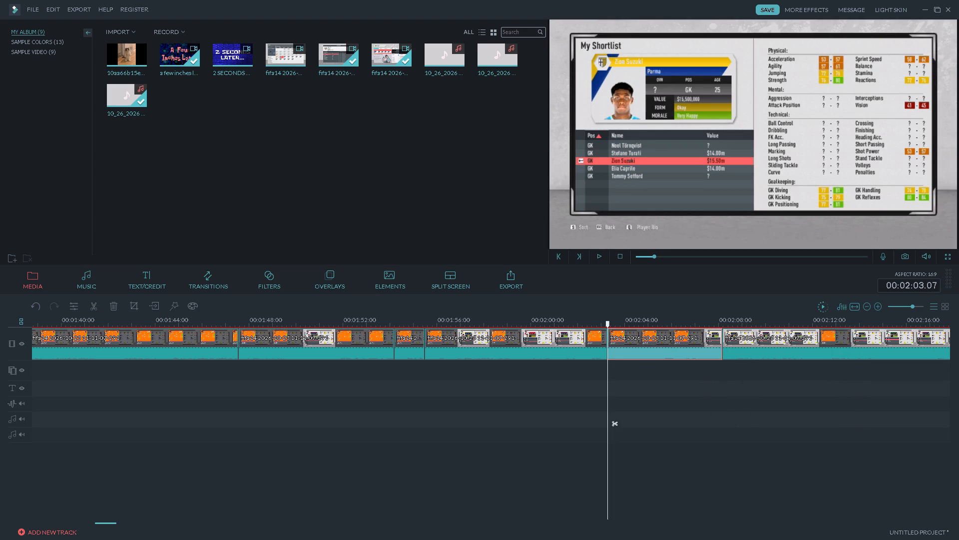
Review the fifa14 footage after the last cut and split it at 00:02:09.23 on the Stefano Turati shortlist entry.
key(space)
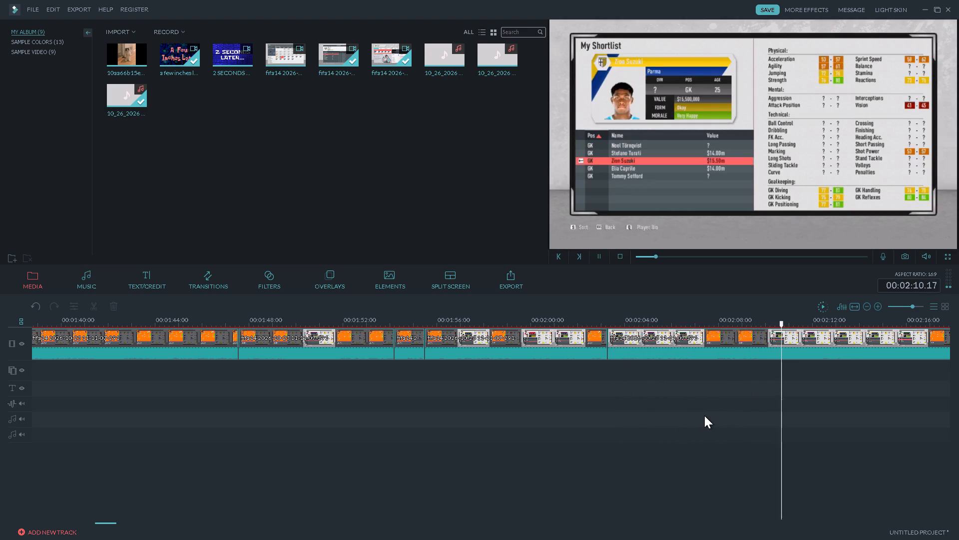
click(693, 317)
click(699, 322)
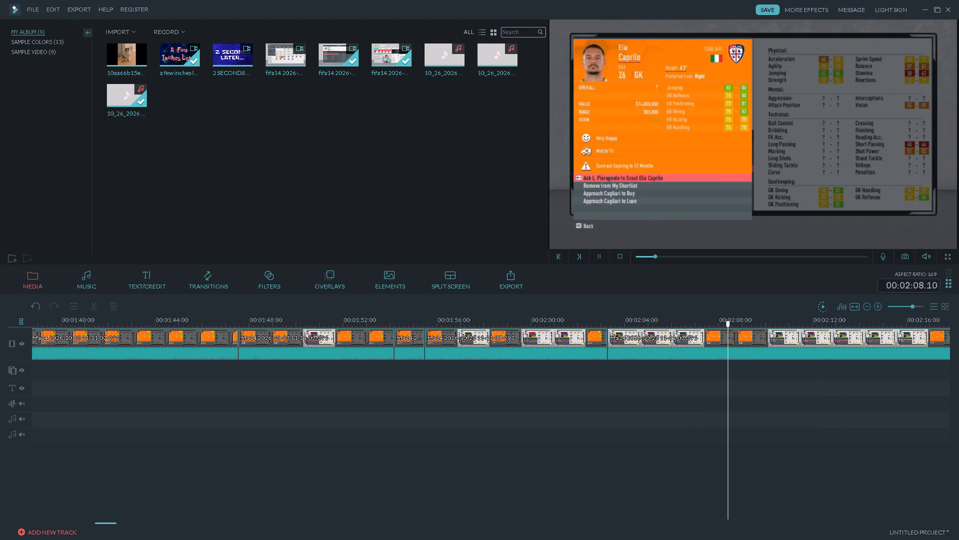
key(space)
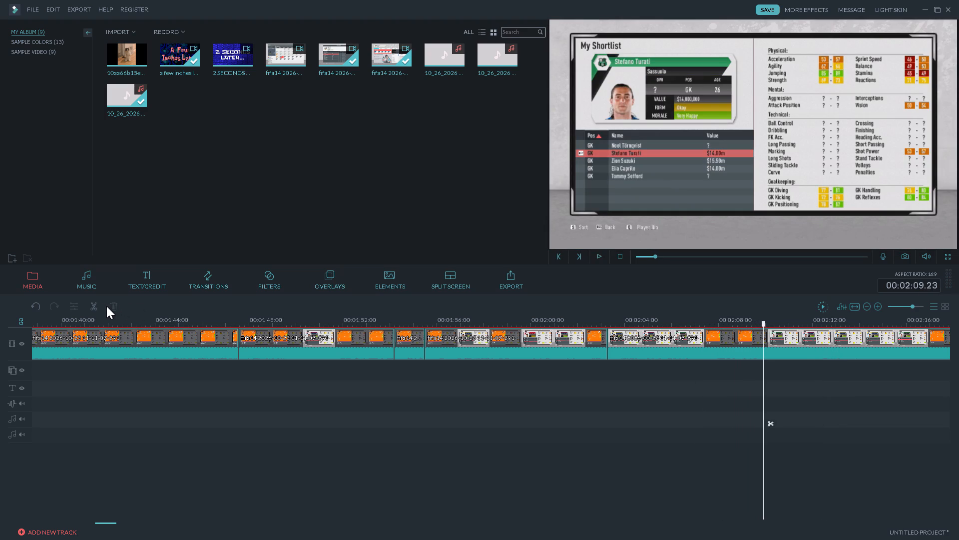
click(96, 305)
click(897, 323)
key(space)
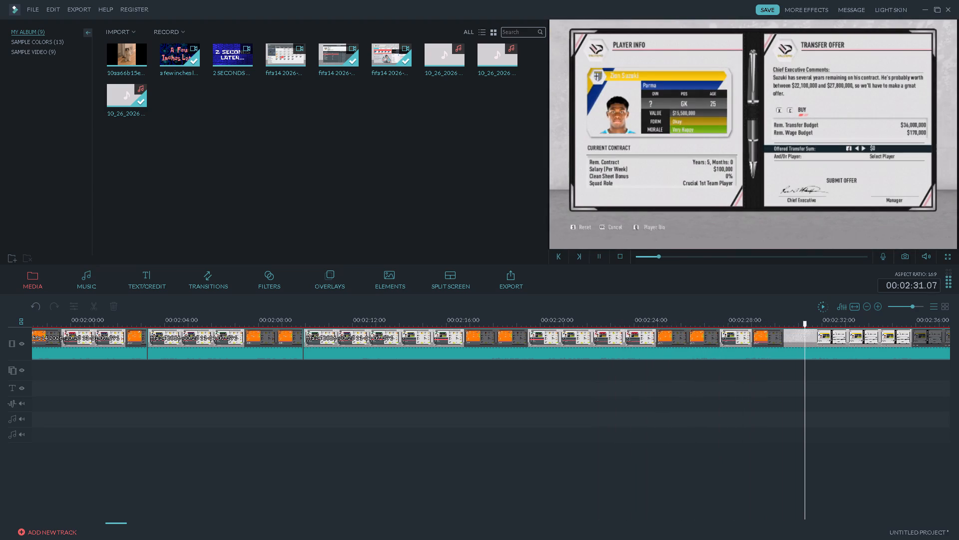
click(561, 322)
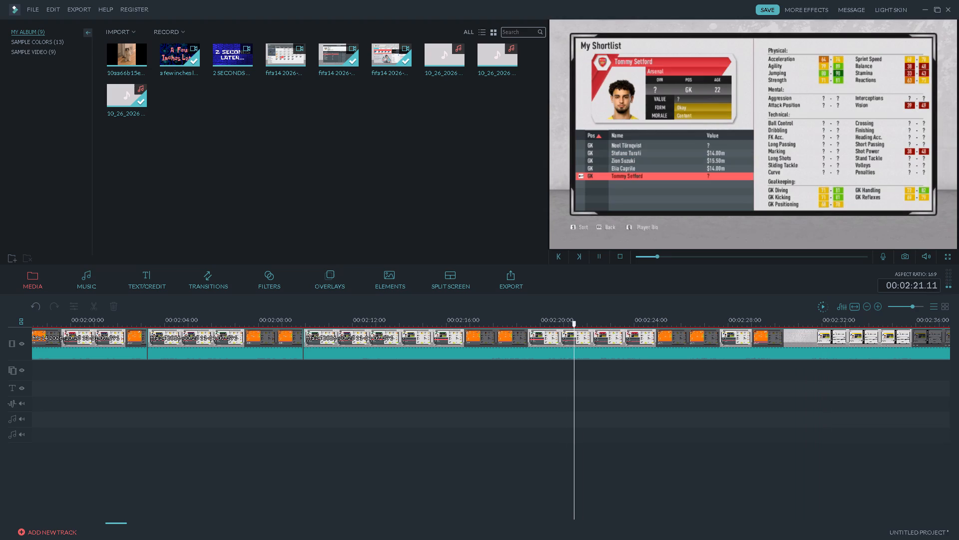
click(505, 319)
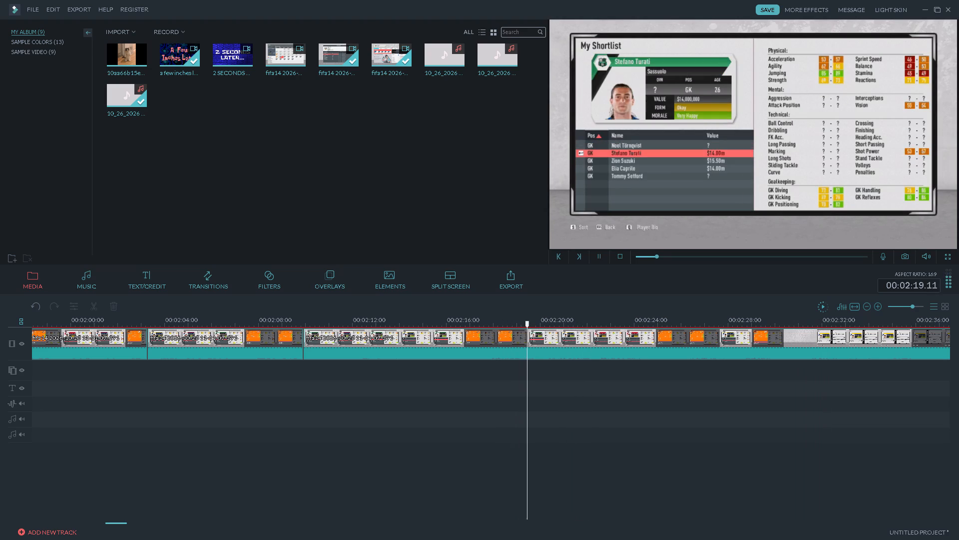
key(space)
click(446, 323)
key(space)
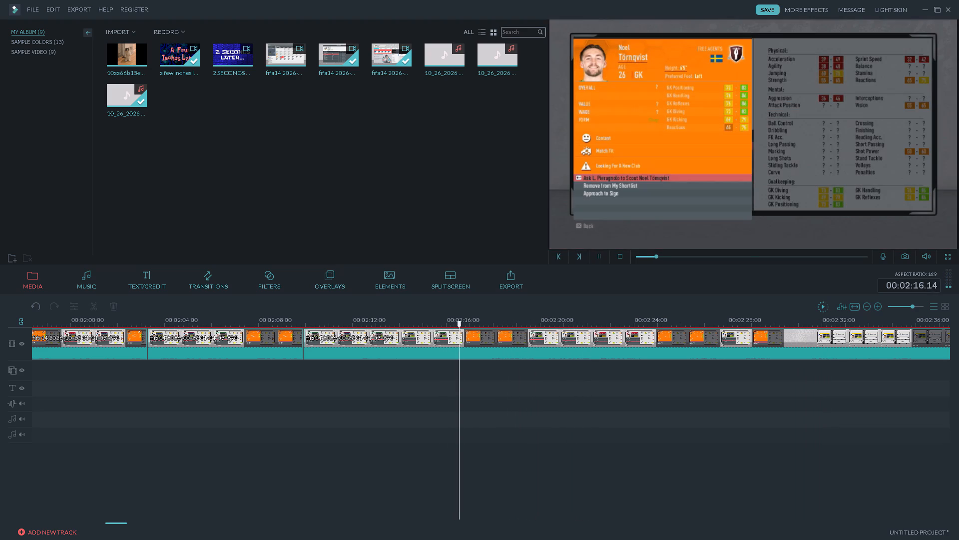
key(space)
key(space)
key(space)
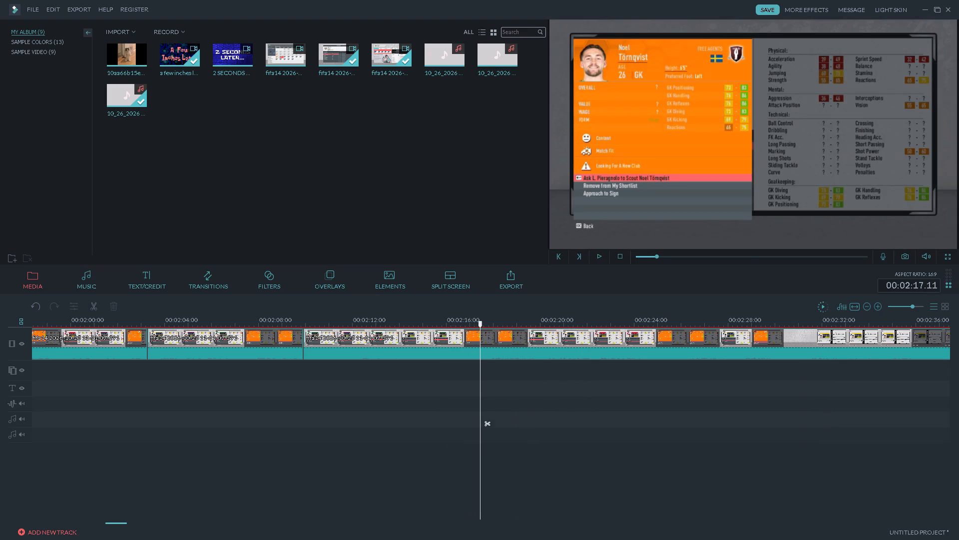
key(space)
click(476, 322)
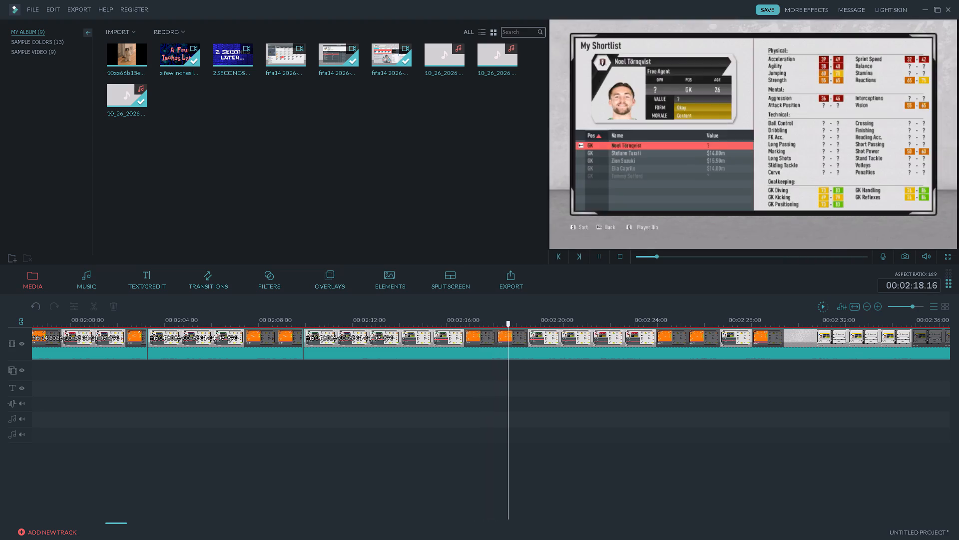
key(space)
click(476, 322)
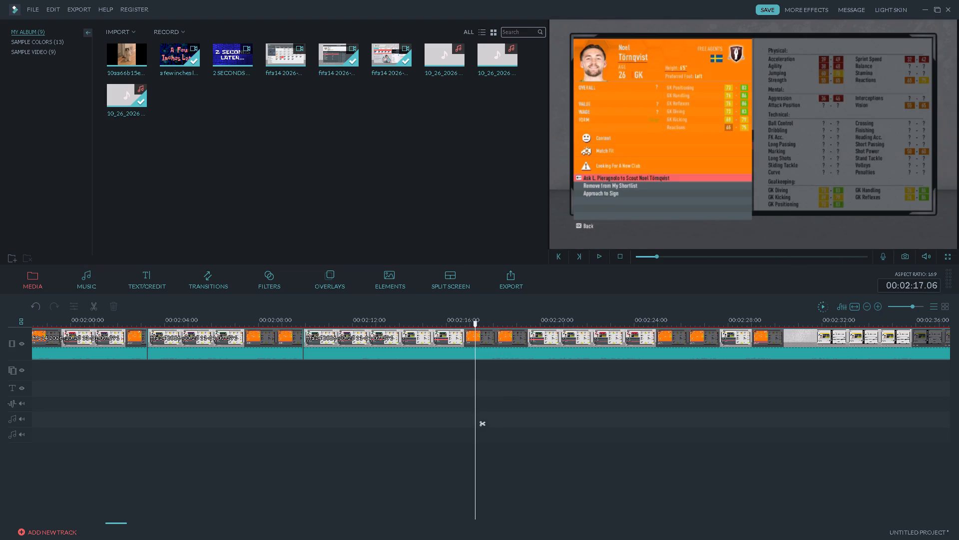
click(96, 304)
click(480, 347)
click(431, 343)
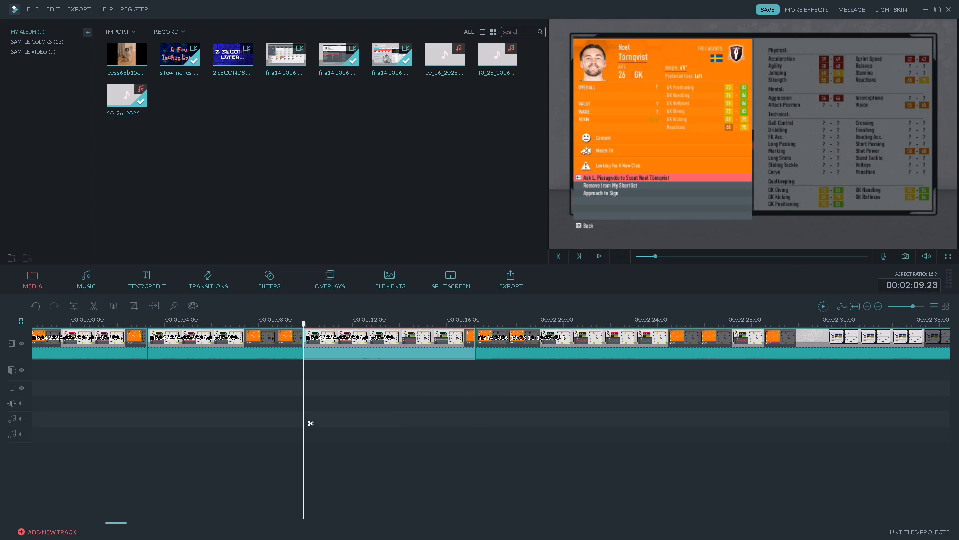
key(Delete)
key(space)
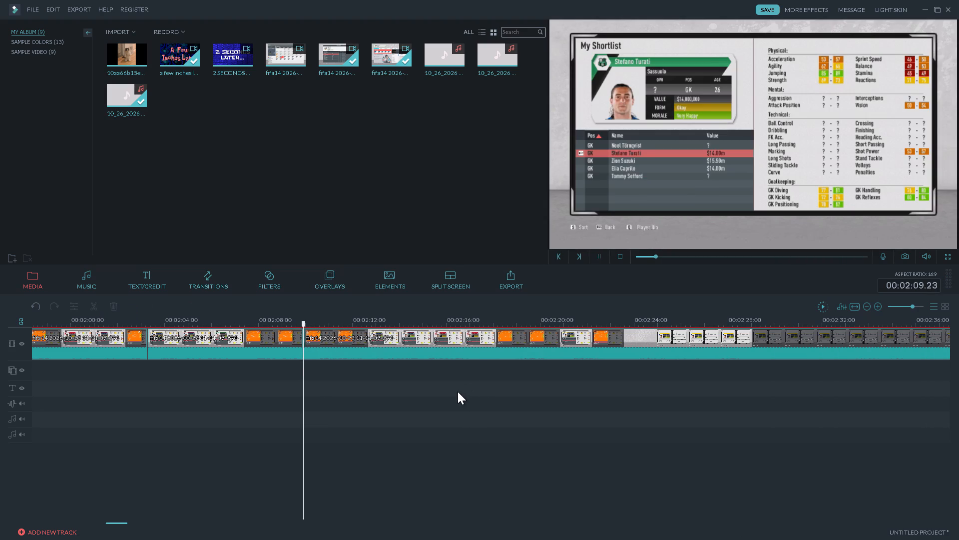
click(270, 323)
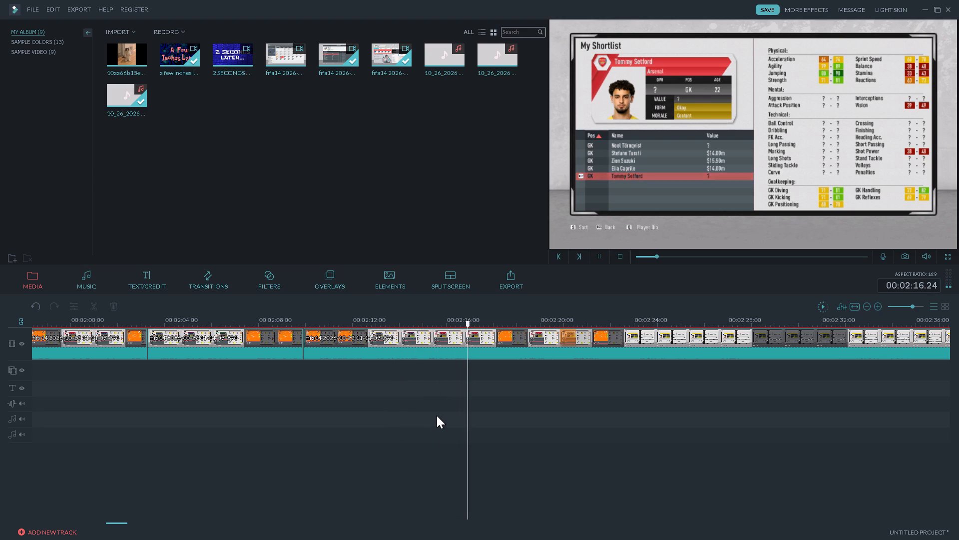
click(412, 323)
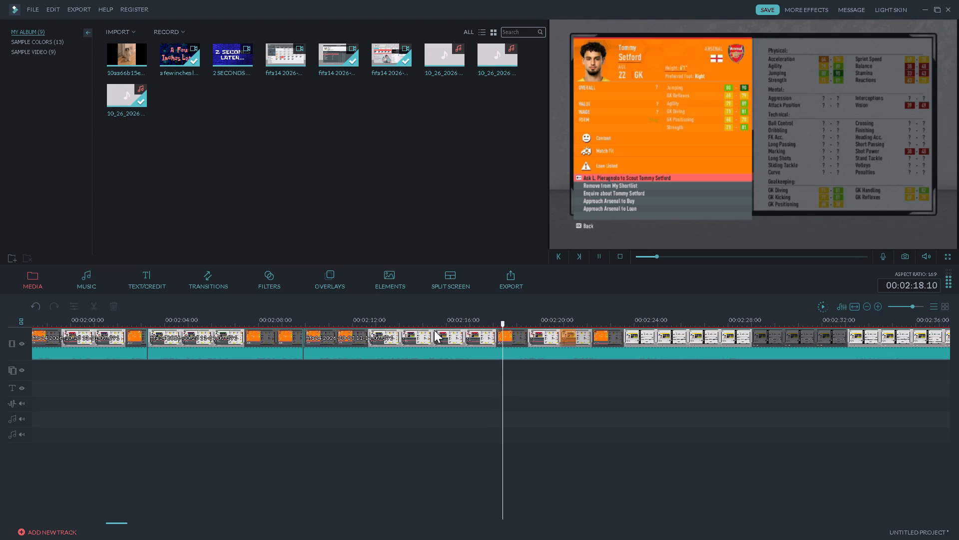
click(431, 323)
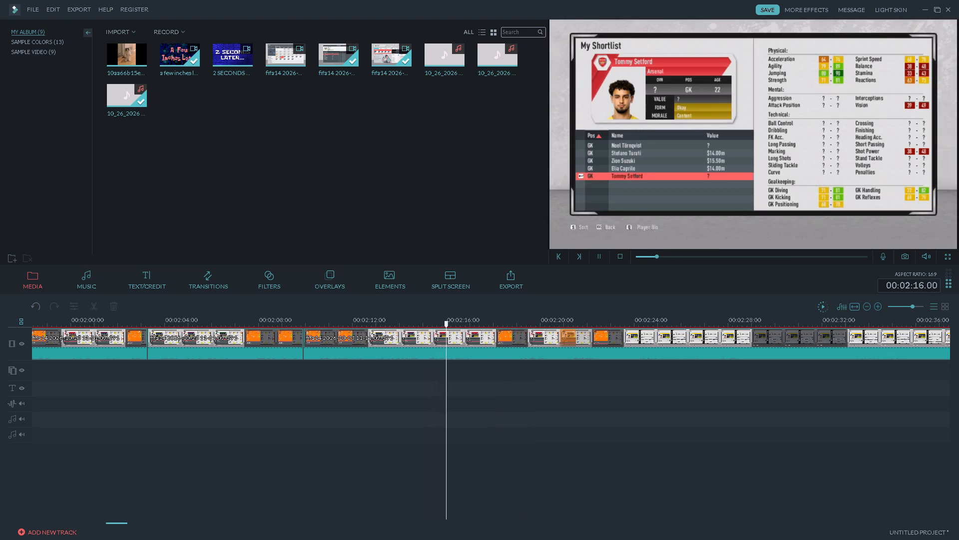
key(space)
click(92, 304)
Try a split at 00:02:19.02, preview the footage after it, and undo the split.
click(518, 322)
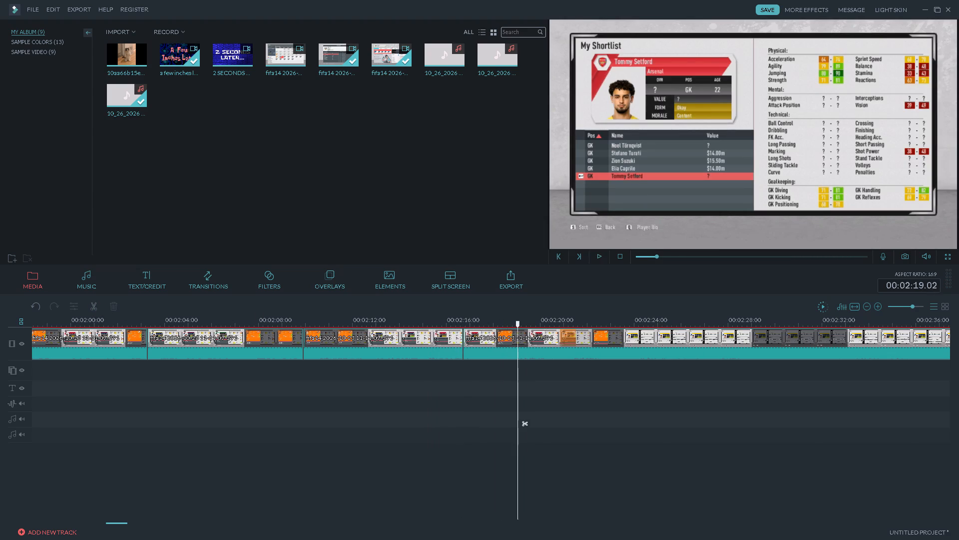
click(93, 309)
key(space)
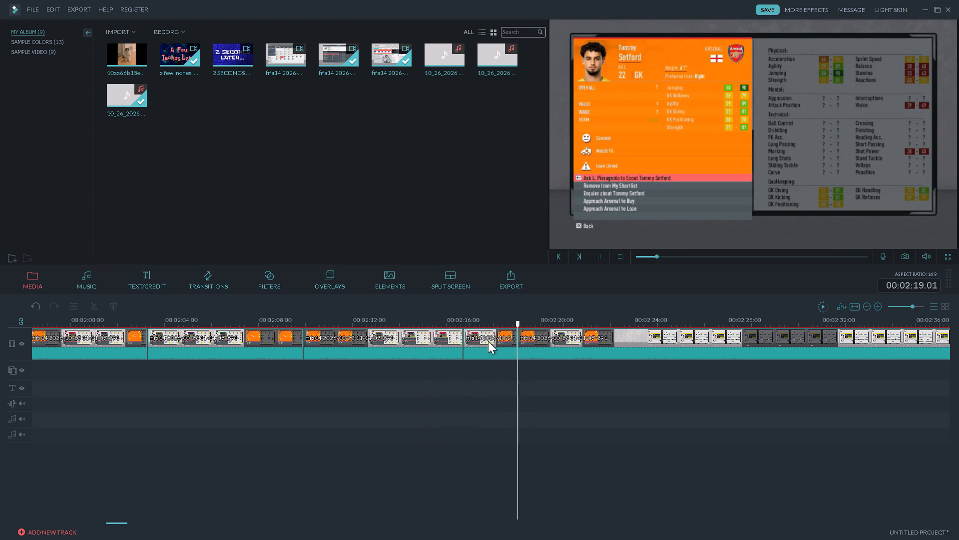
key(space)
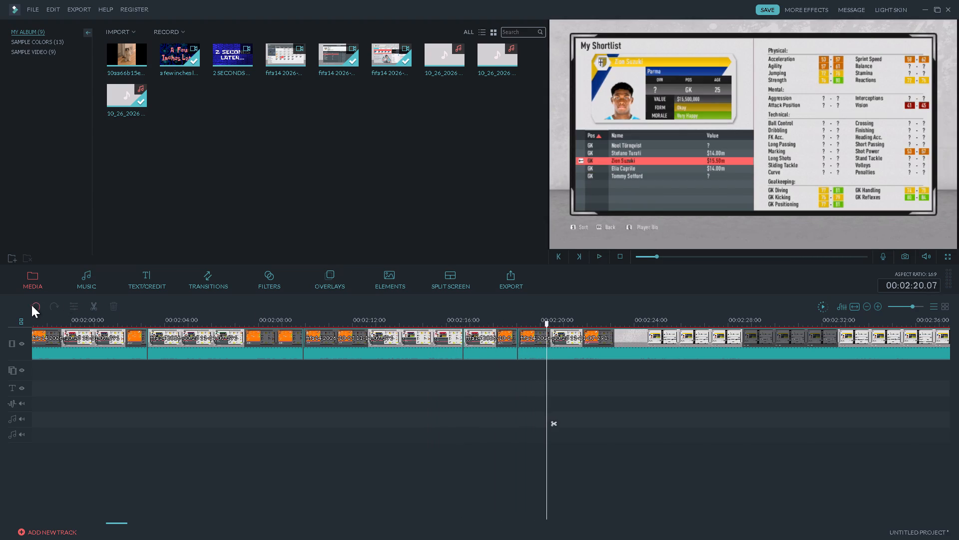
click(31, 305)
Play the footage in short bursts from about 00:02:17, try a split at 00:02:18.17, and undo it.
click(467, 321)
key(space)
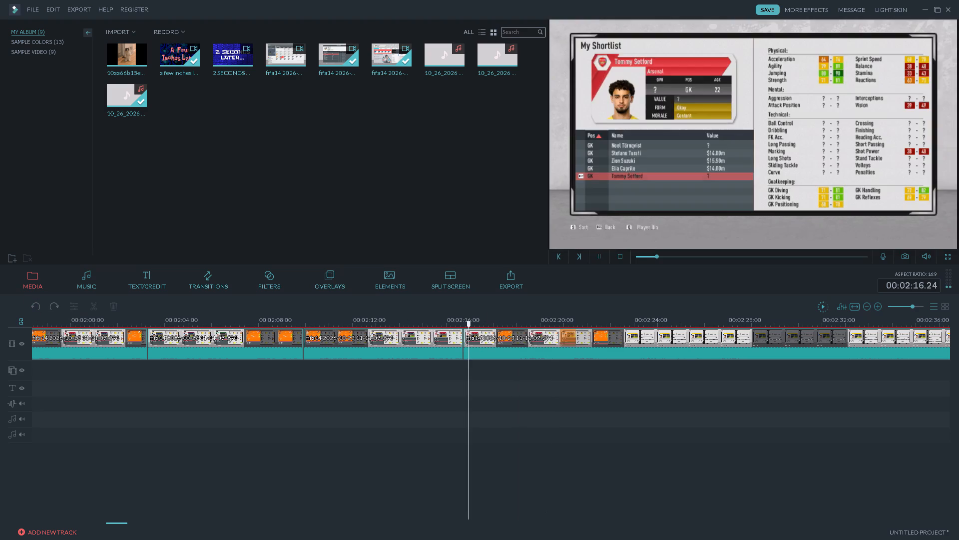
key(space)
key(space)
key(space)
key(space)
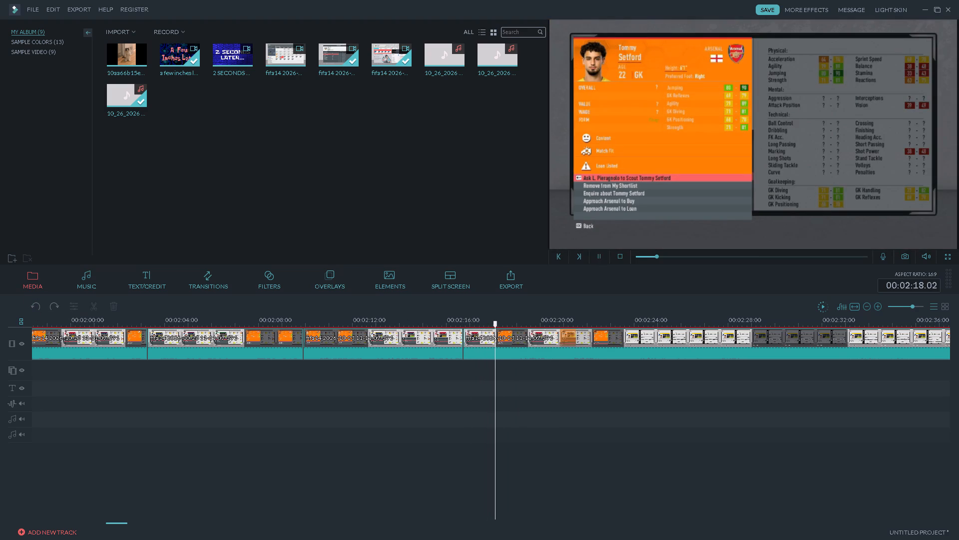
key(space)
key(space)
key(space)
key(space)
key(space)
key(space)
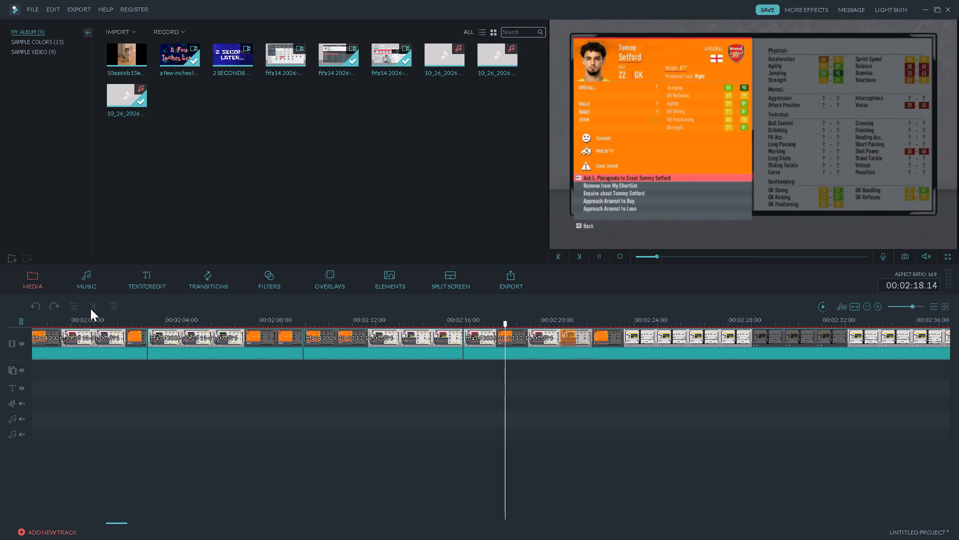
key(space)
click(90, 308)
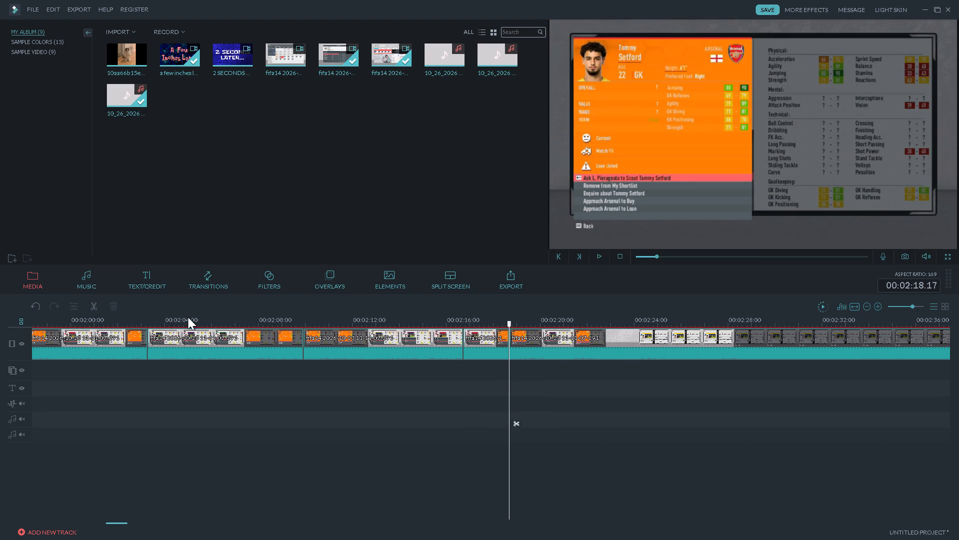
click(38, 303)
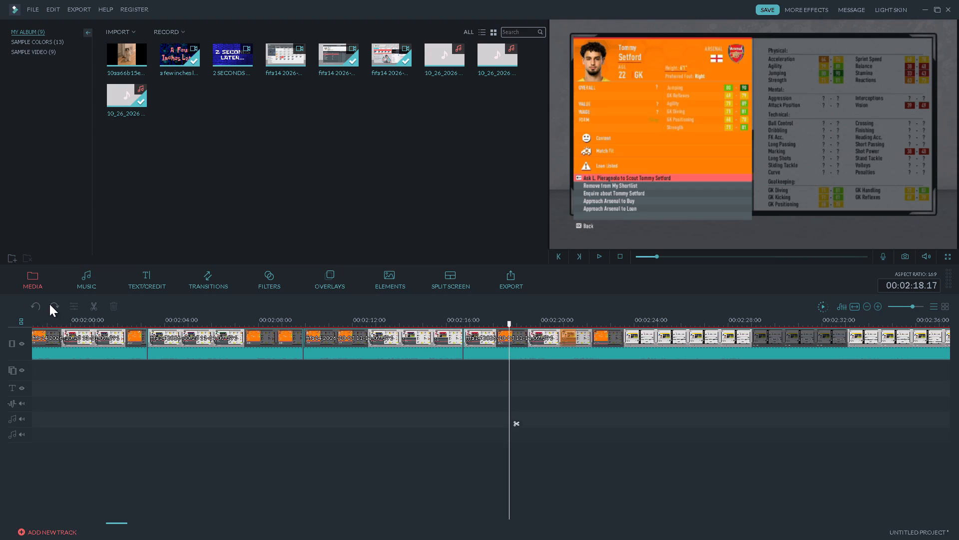
click(501, 325)
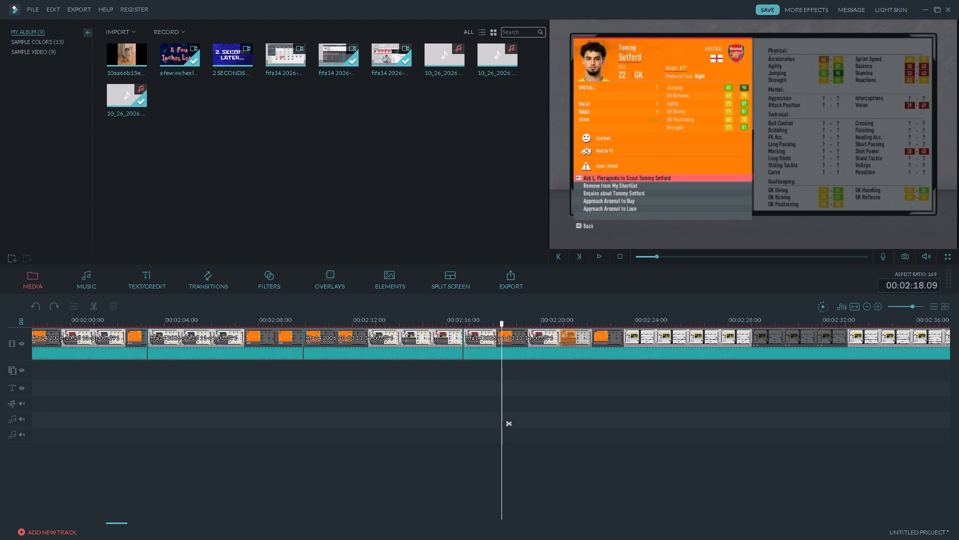
click(97, 310)
click(481, 345)
key(Delete)
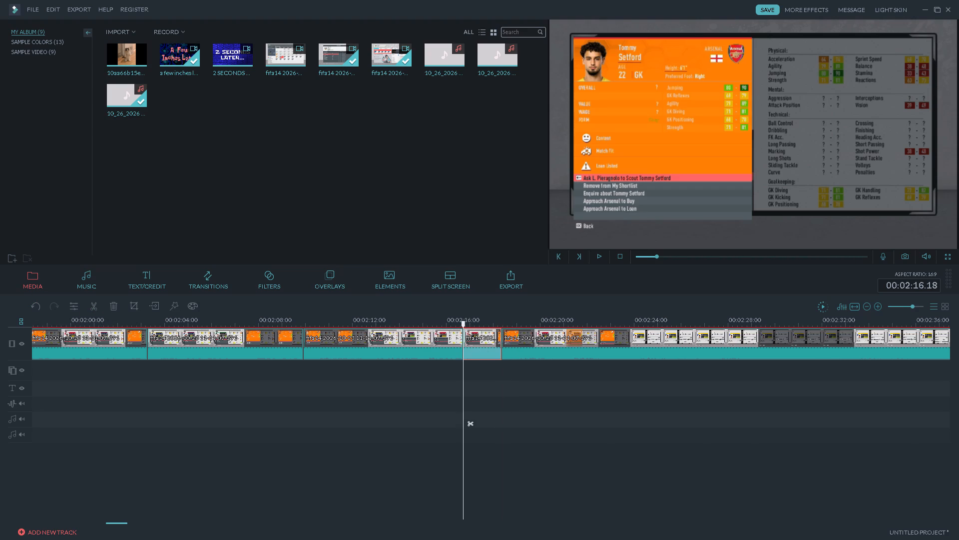
Review the transfer offer footage and split it at 00:02:35.04, as the Zion Suzuki offer is being signed.
key(space)
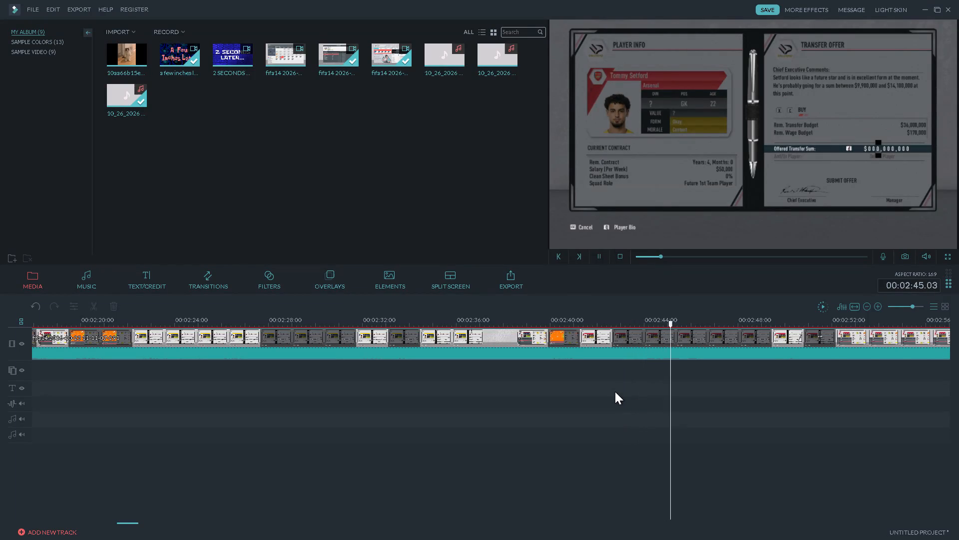
key(space)
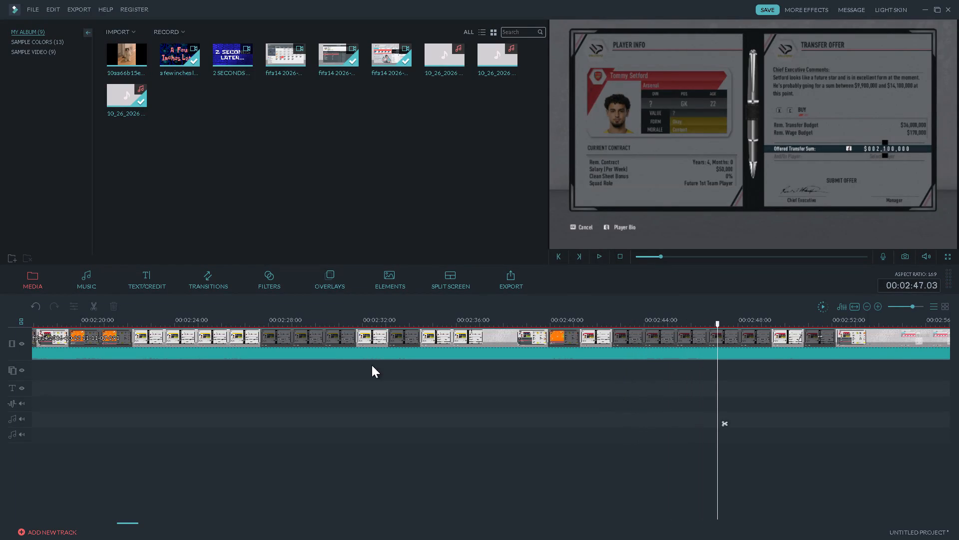
double_click(354, 317)
key(space)
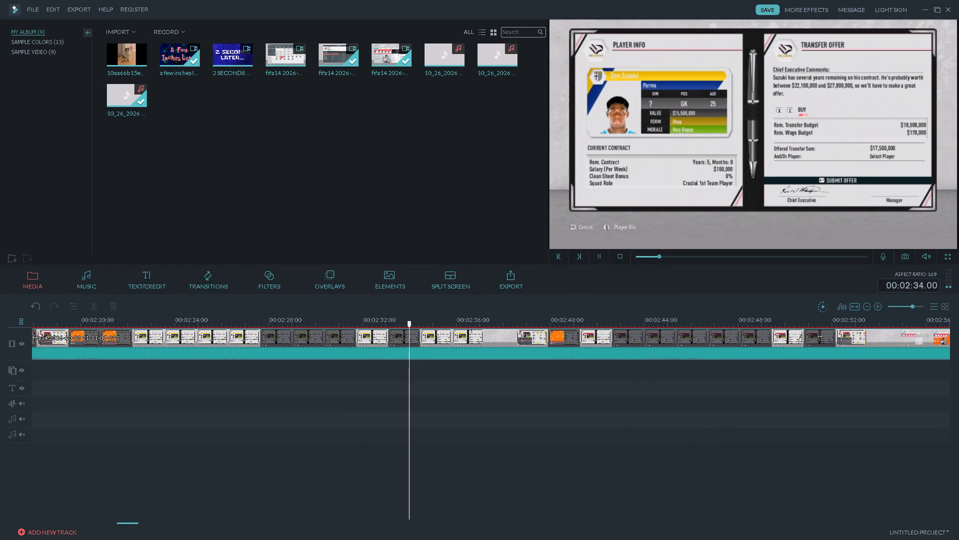
key(space)
click(94, 306)
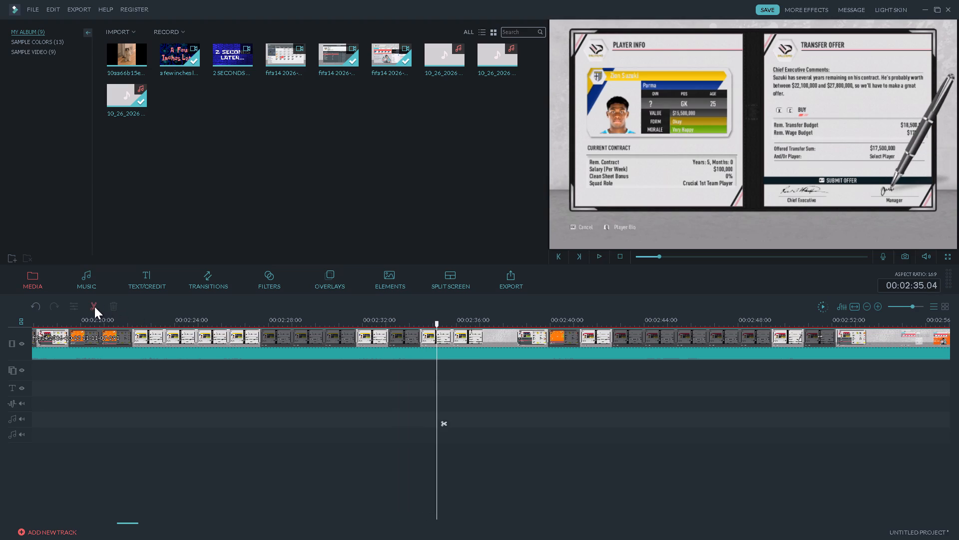
Find the Zion Suzuki transfer confirmation further on, split it at 00:04:24.14, and delete the section back to 00:02:35.04.
click(692, 324)
key(space)
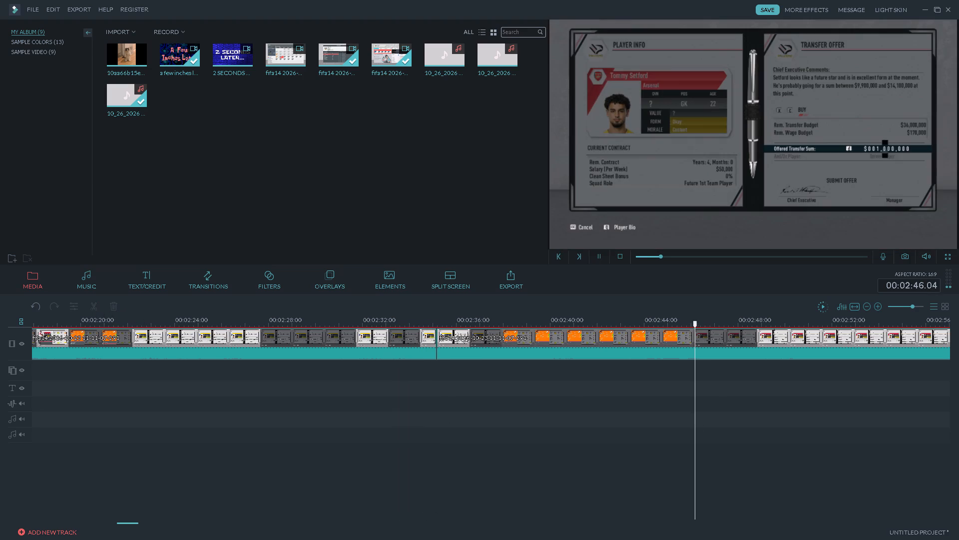
click(865, 328)
click(908, 322)
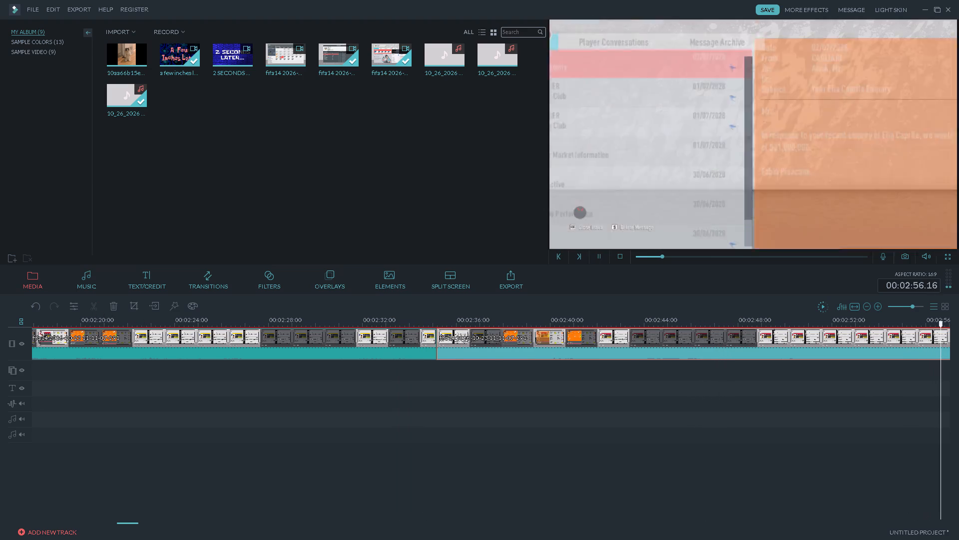
click(908, 322)
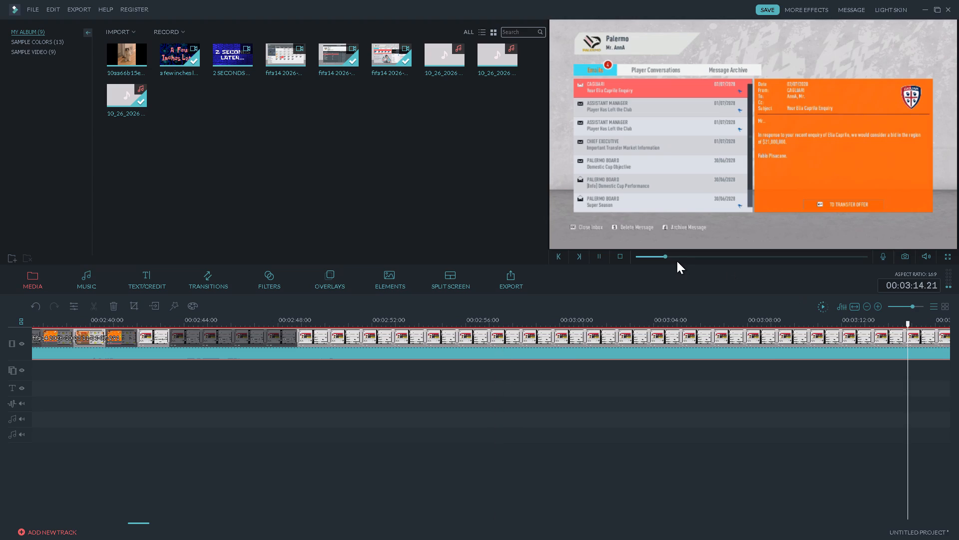
click(675, 257)
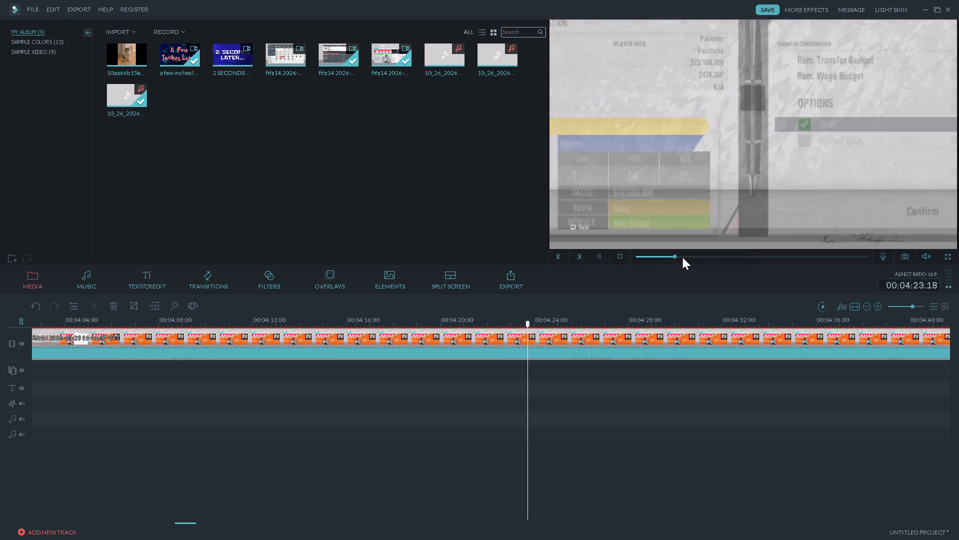
key(space)
key(space)
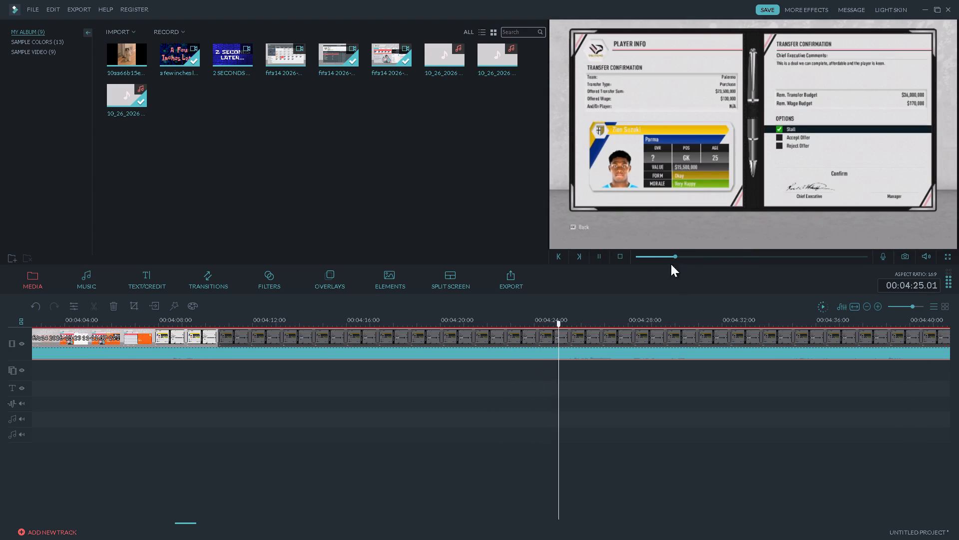
key(space)
click(525, 318)
key(space)
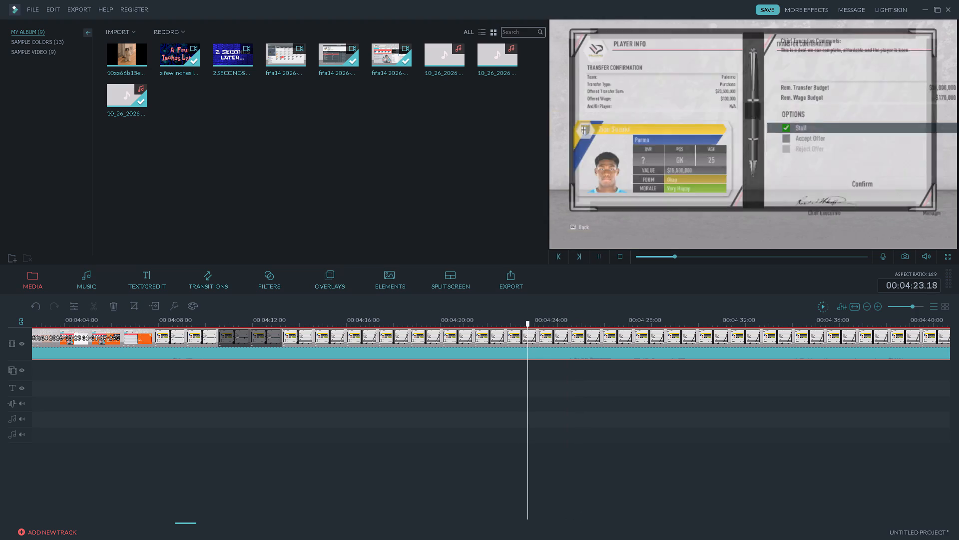
key(space)
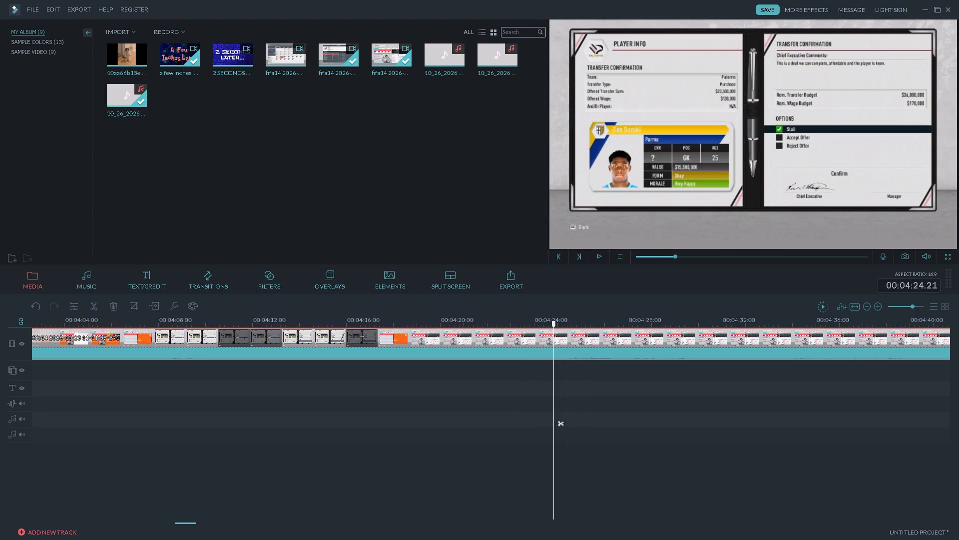
click(547, 327)
click(91, 310)
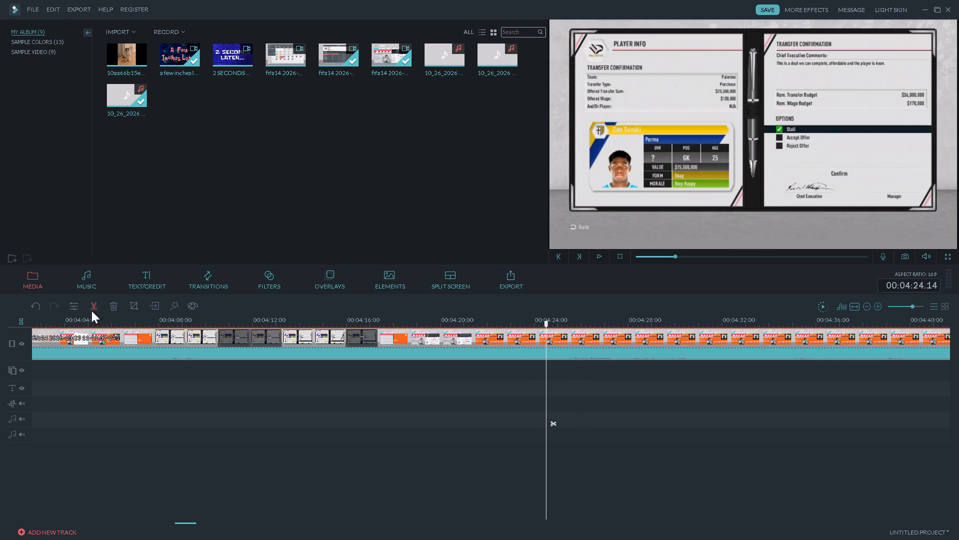
click(360, 352)
key(Delete)
Review the footage after the cut and split it at 00:02:41.13, as the accepted Zion Suzuki transfer is being signed.
click(669, 256)
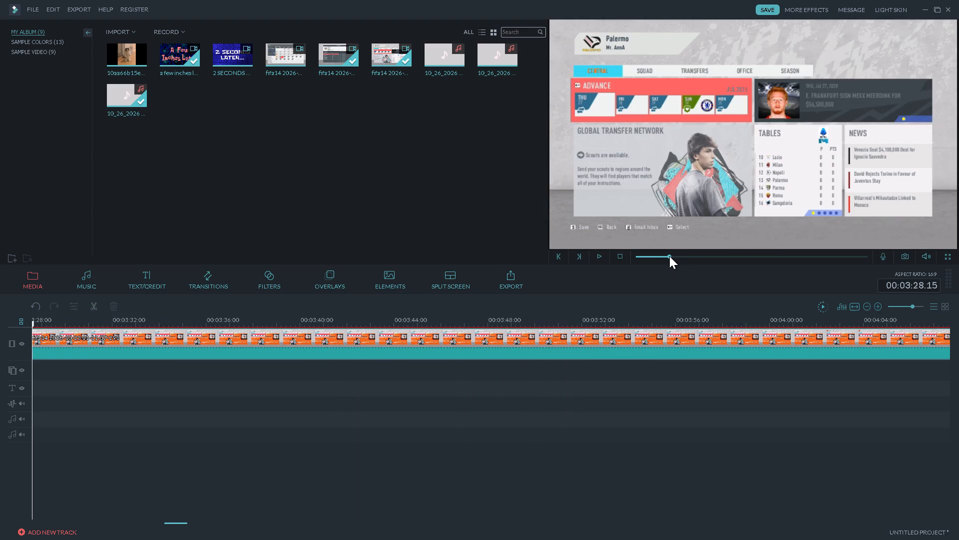
click(665, 256)
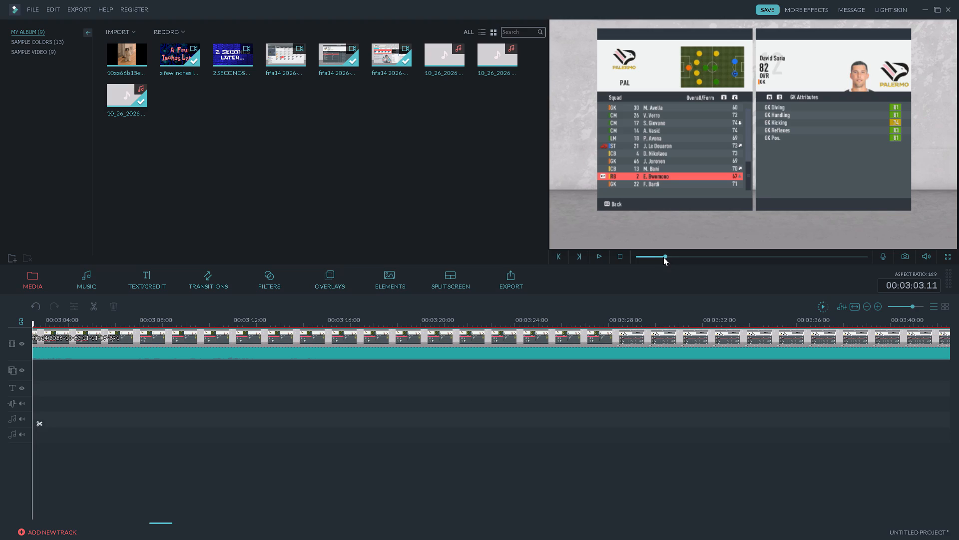
click(664, 257)
drag(666, 257, 660, 257)
key(space)
click(179, 325)
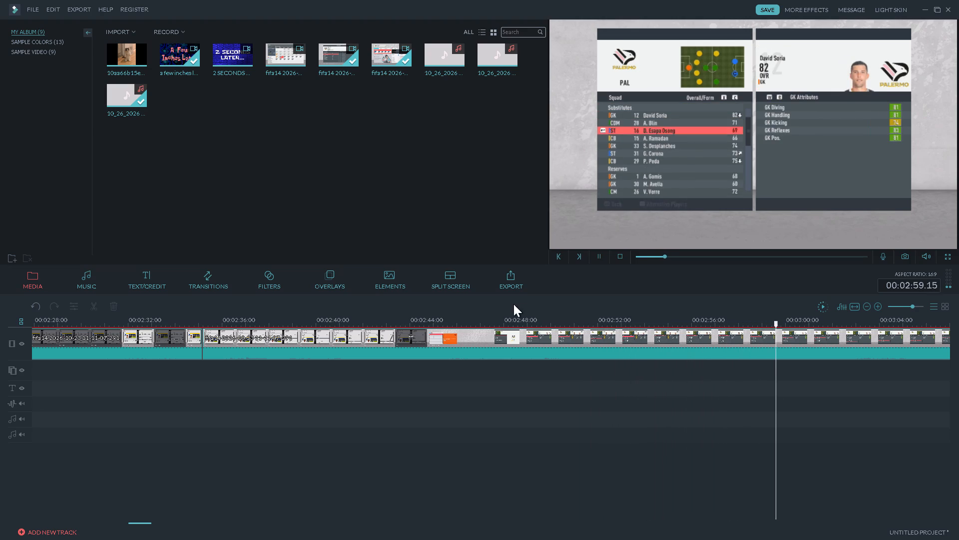
click(539, 321)
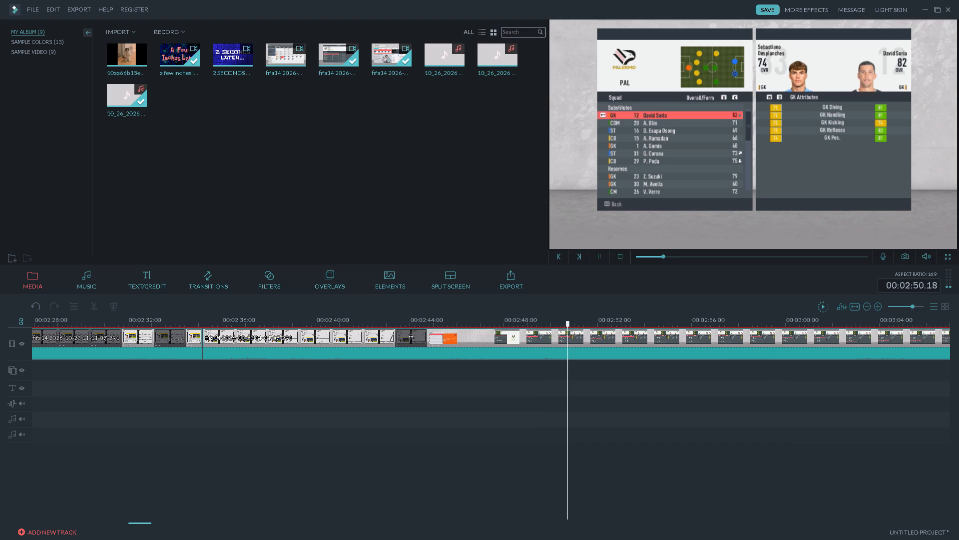
click(468, 318)
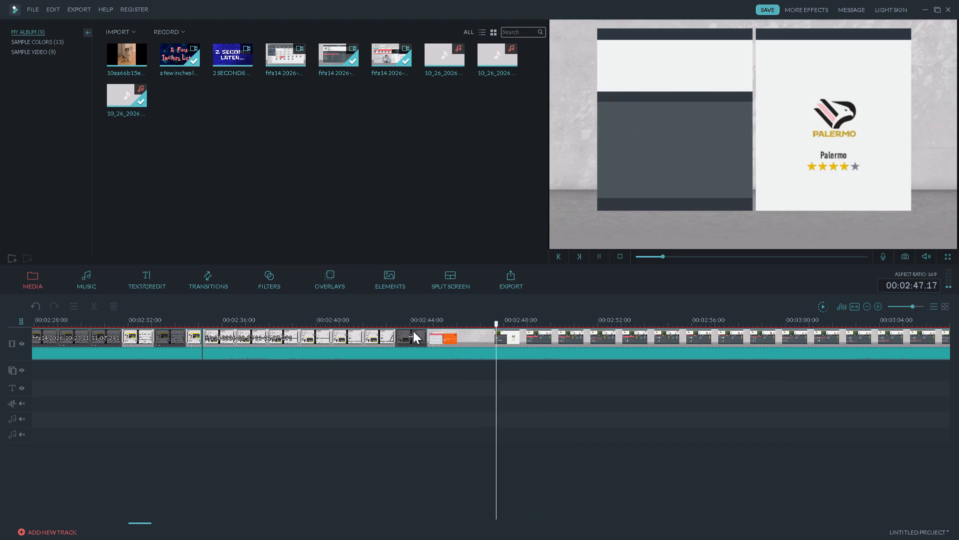
click(401, 325)
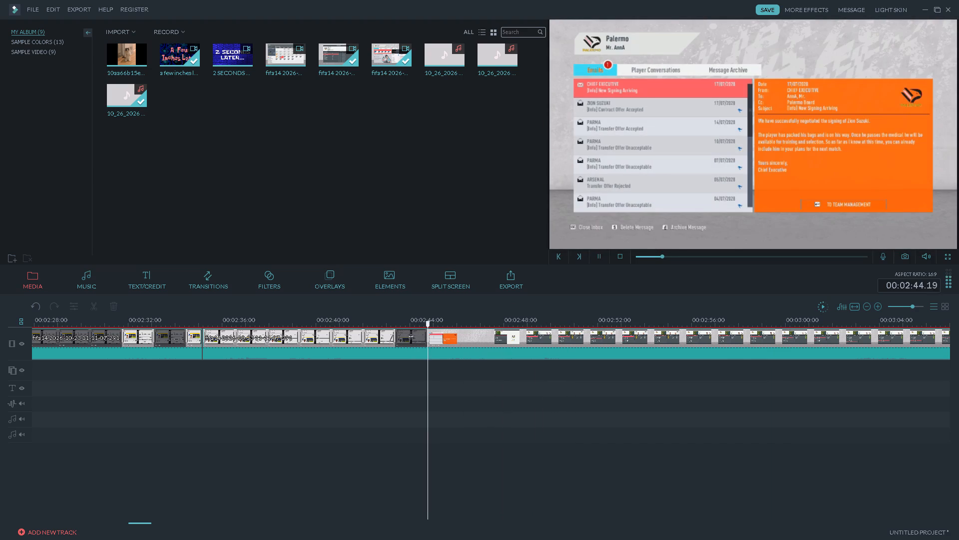
click(268, 326)
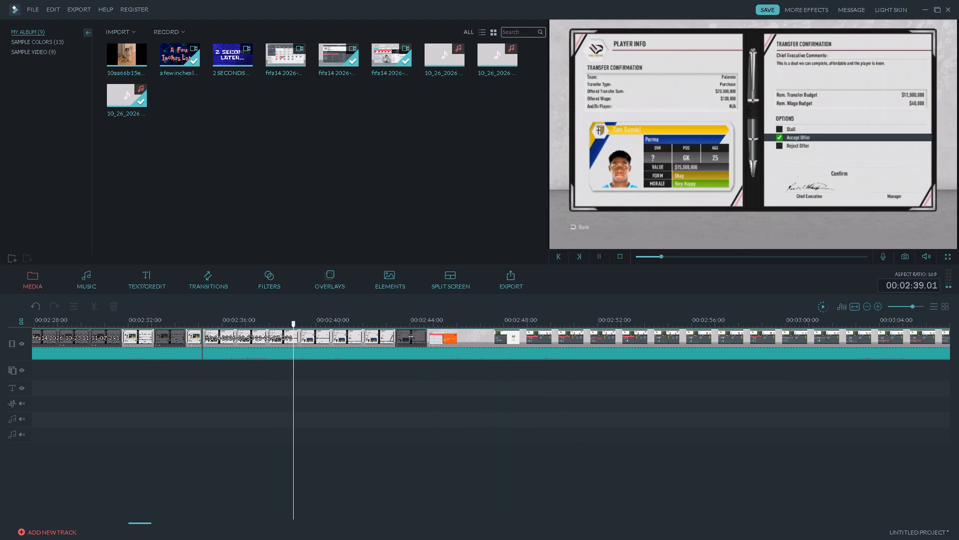
click(321, 327)
key(space)
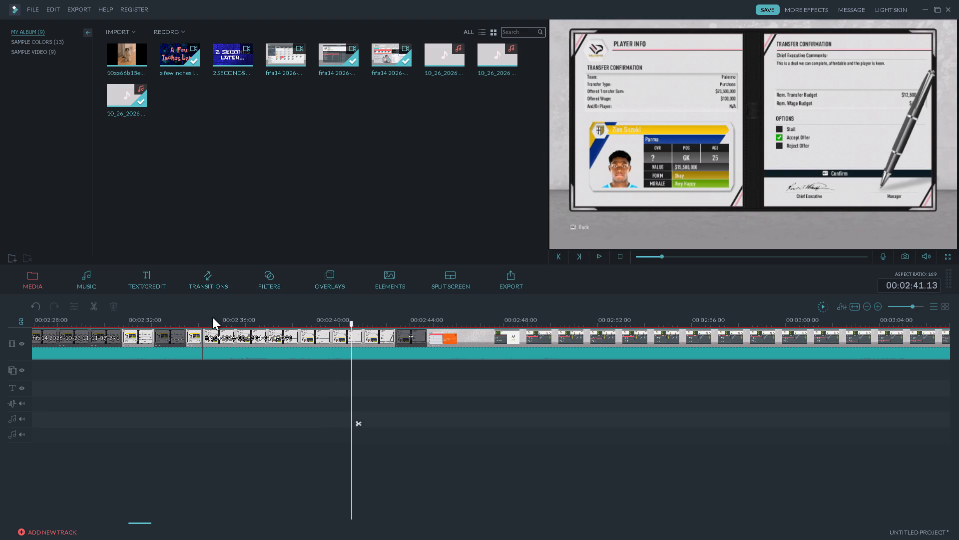
click(92, 304)
Split the footage on the new signing email at 00:02:44.23 and delete the section back to 00:02:41.13.
click(408, 328)
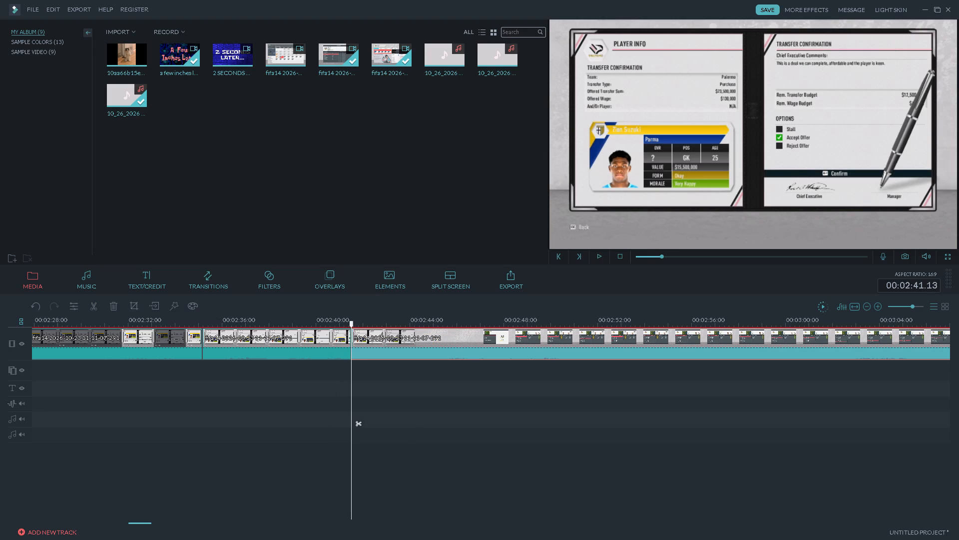
click(407, 325)
key(space)
key(space)
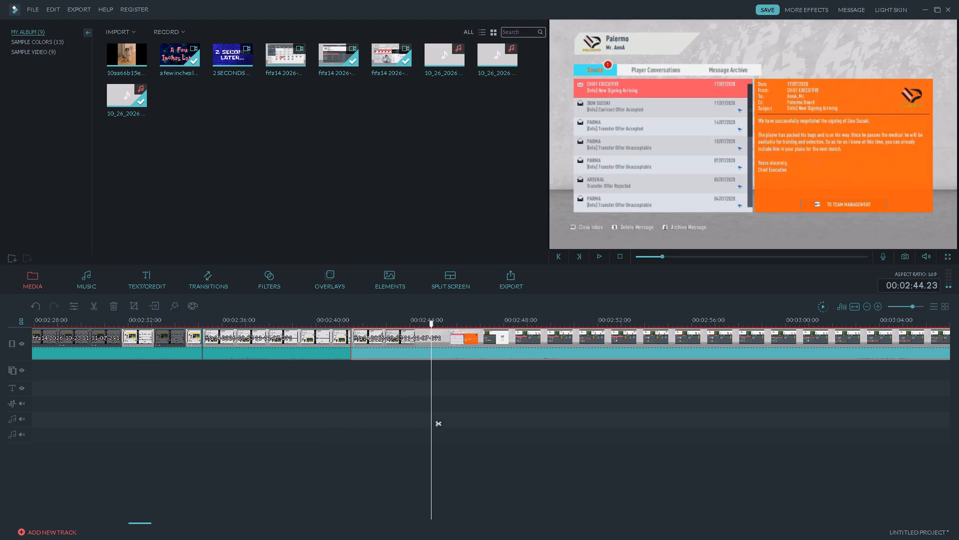
click(96, 302)
click(386, 336)
key(Delete)
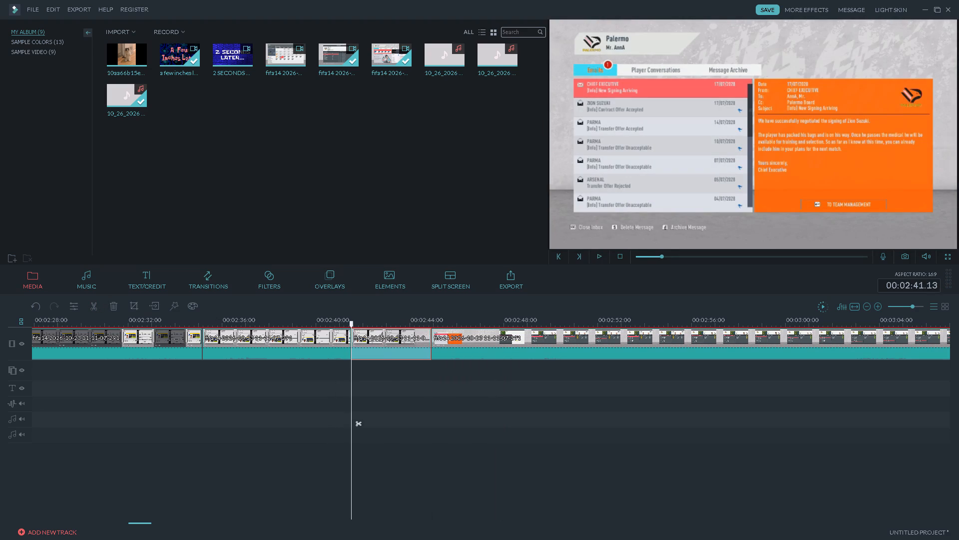
Preview the new cut and split the footage at about 00:02:47, where S. Desplanches is selected among the substitutes.
key(space)
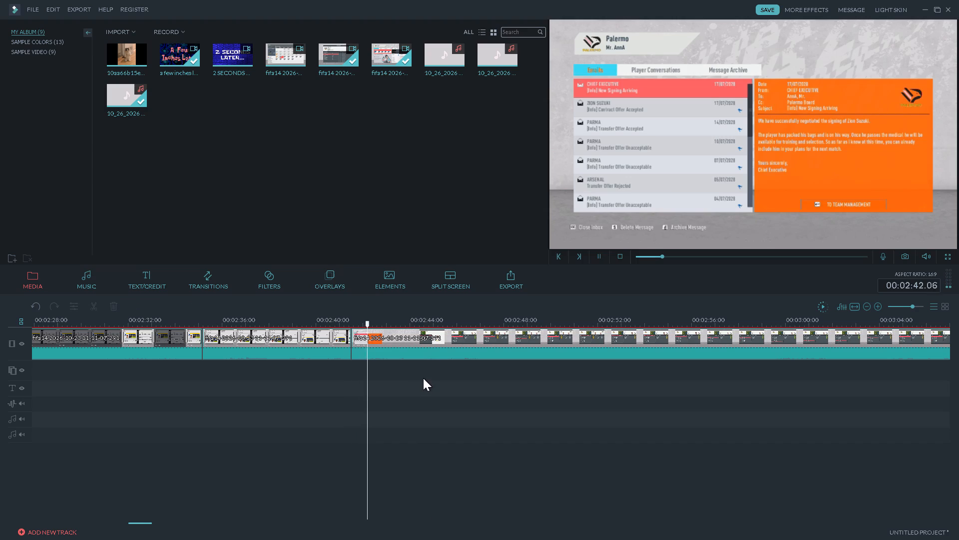
key(space)
click(342, 323)
key(space)
click(342, 323)
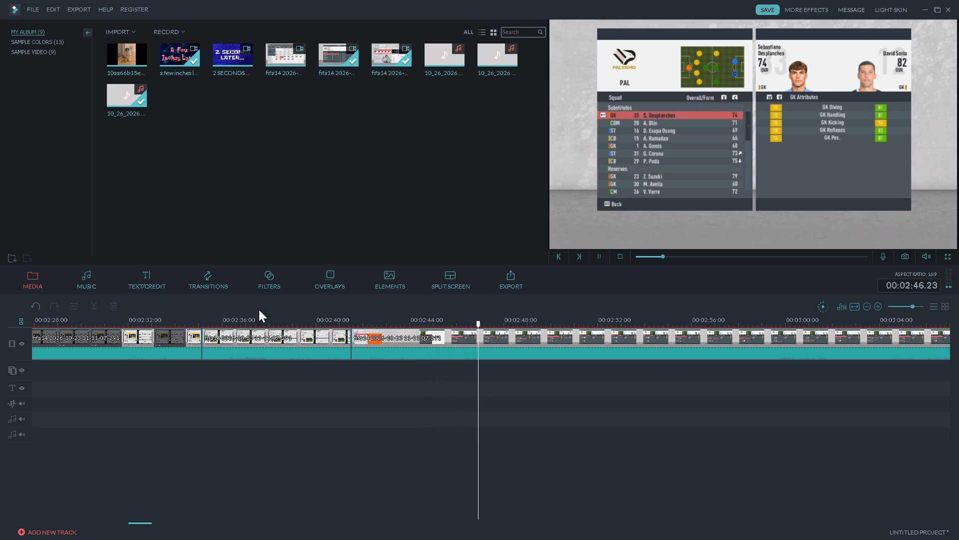
key(space)
click(93, 304)
Split the squad list footage at 00:02:58.13, on E. Dwomona in the reserves, and delete the section back to about 00:02:47.
click(670, 322)
key(space)
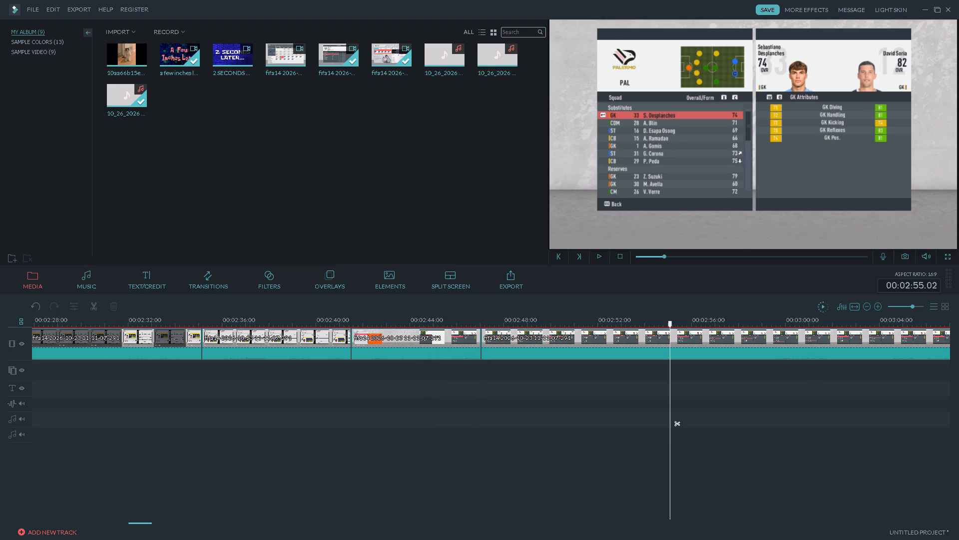
click(757, 326)
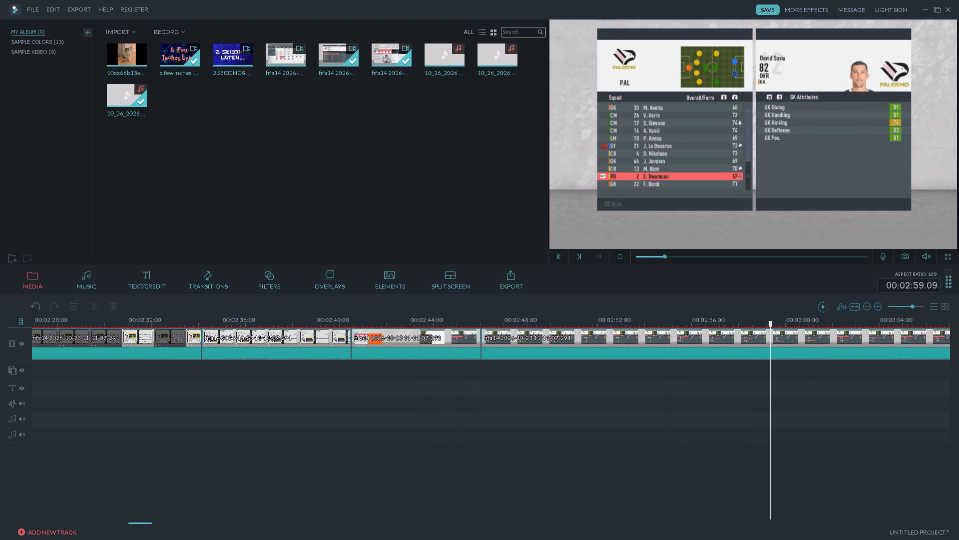
click(737, 324)
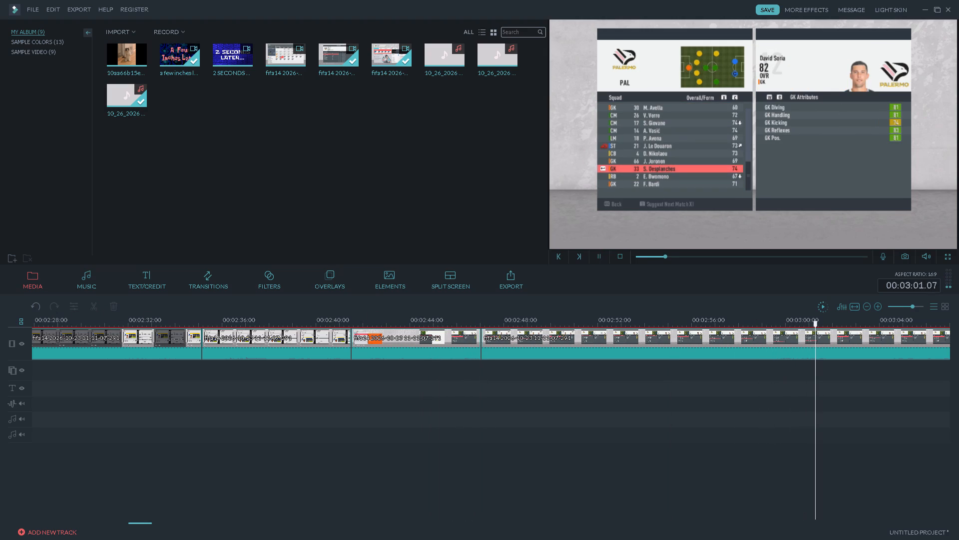
key(space)
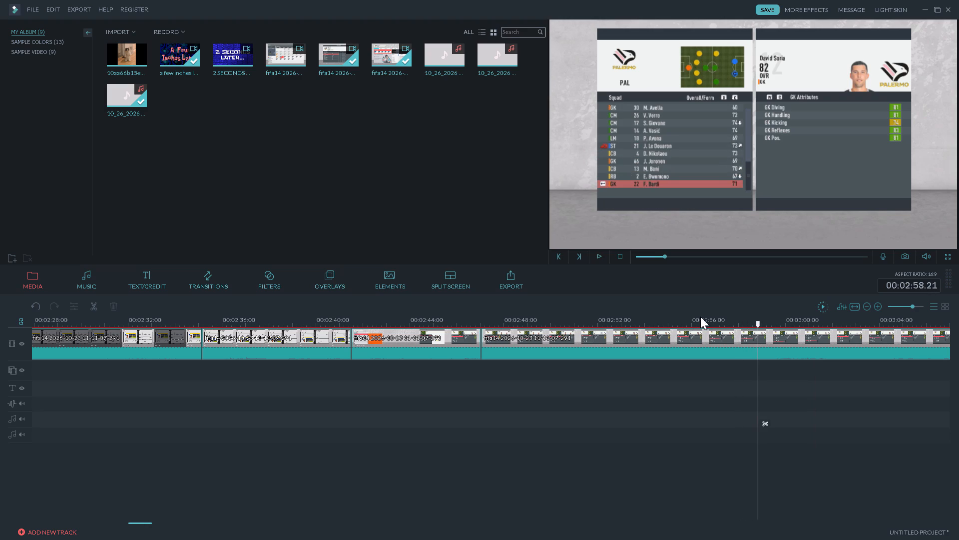
click(751, 323)
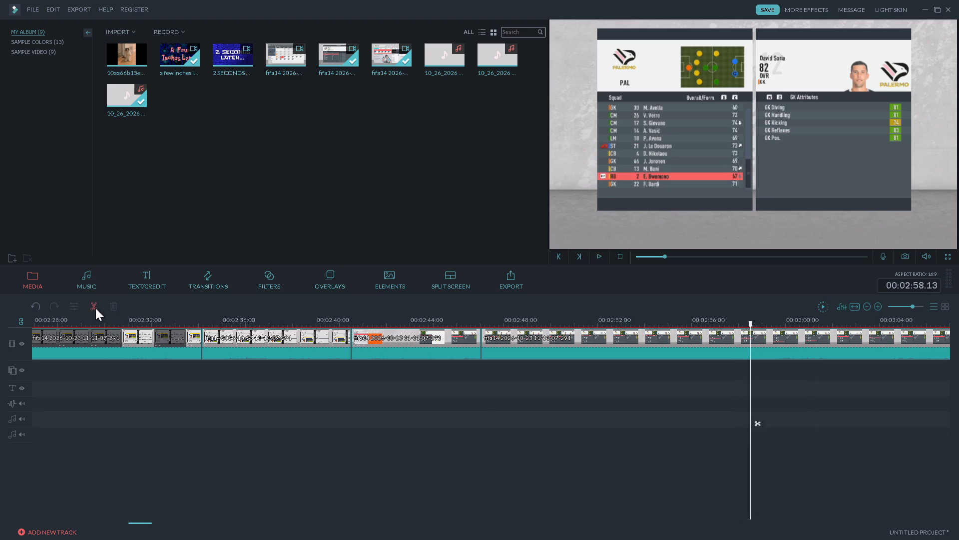
click(91, 307)
click(611, 335)
key(Delete)
Play the squad footage across the new cut and raise the system volume to maximum.
key(space)
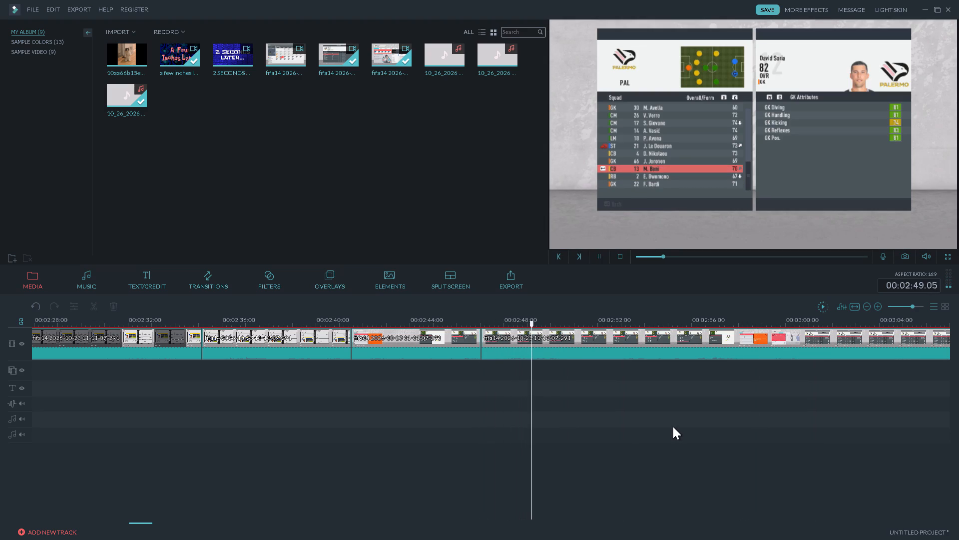
key(plus)
key(plus)
key(plus)
key(plus)
key(plus)
key(plus)
key(plus)
key(plus)
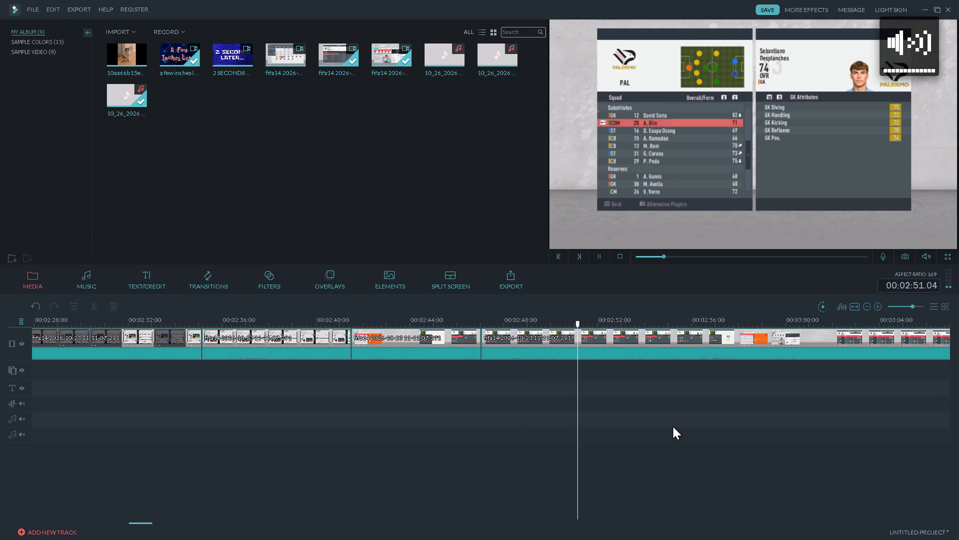
text(+++)
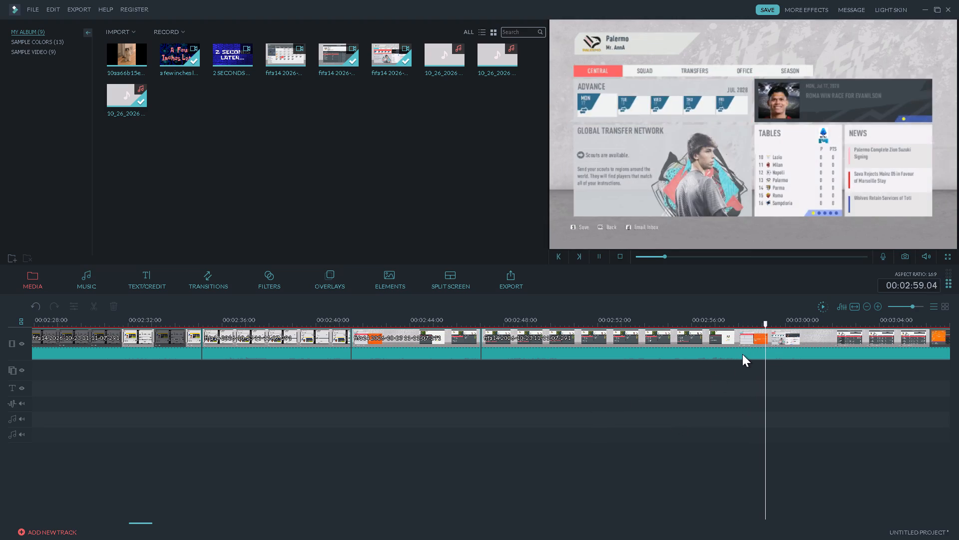
Split the footage at 00:03:00.14, on the blank background after the career home screen.
key(space)
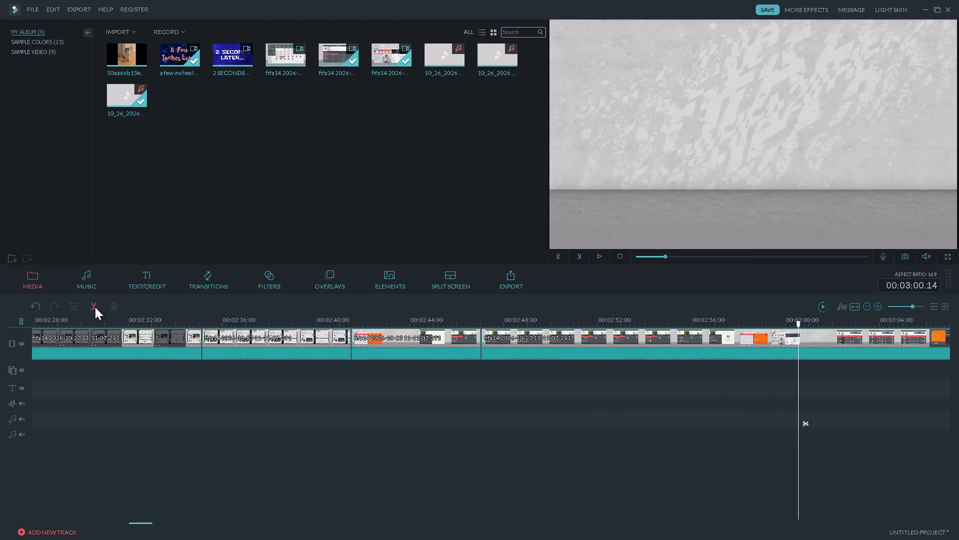
click(95, 308)
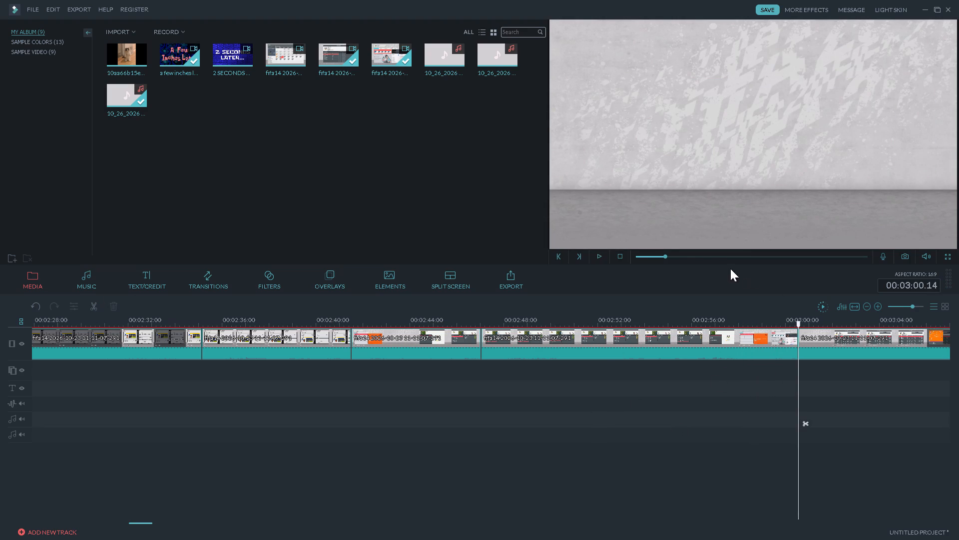
Skim the footage after the 00:03:00.14 split, through the transfer offers, player searches and calendar, to about 00:14:26.
click(674, 255)
key(space)
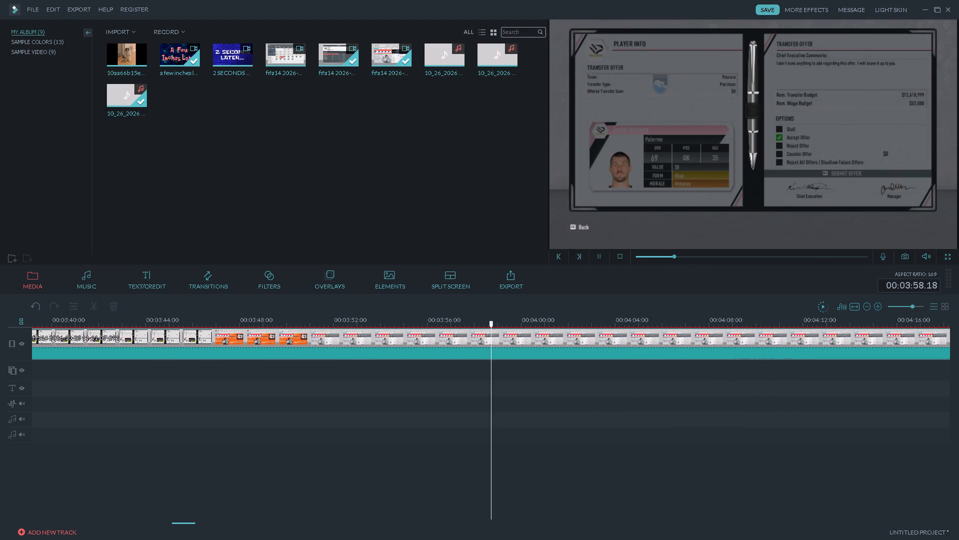
click(651, 323)
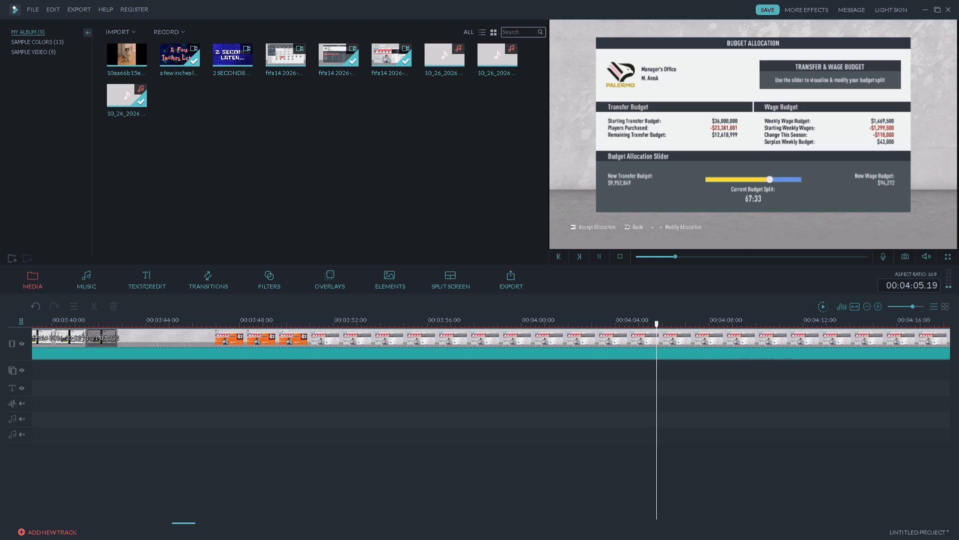
click(844, 325)
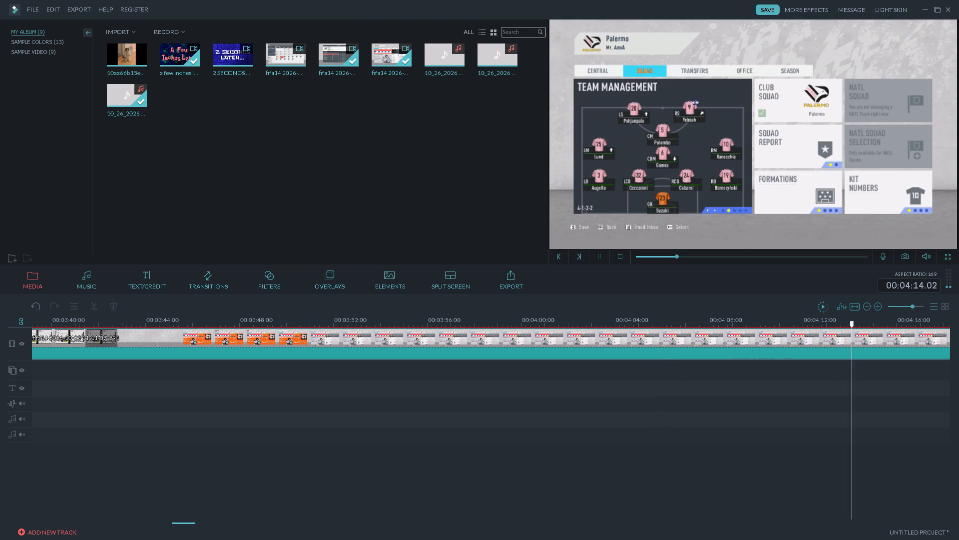
click(910, 324)
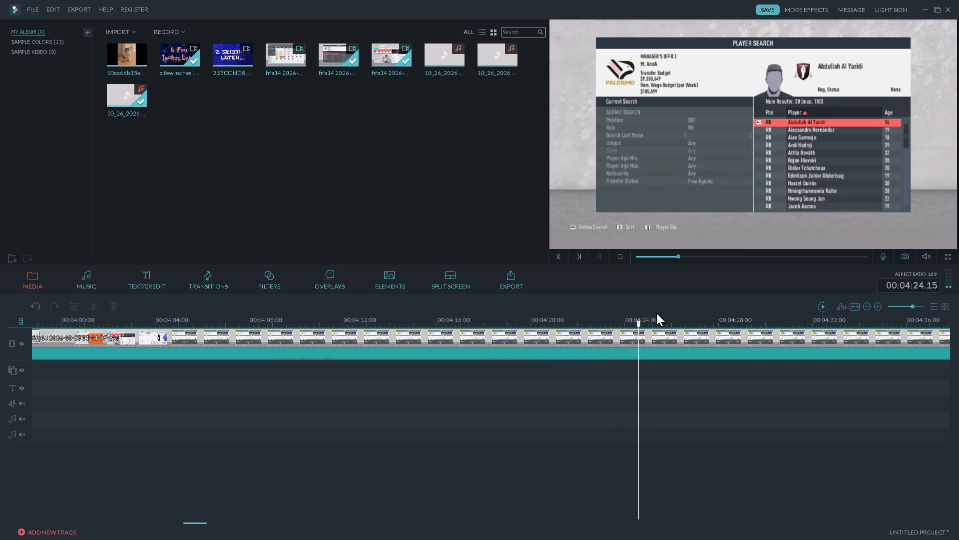
click(688, 256)
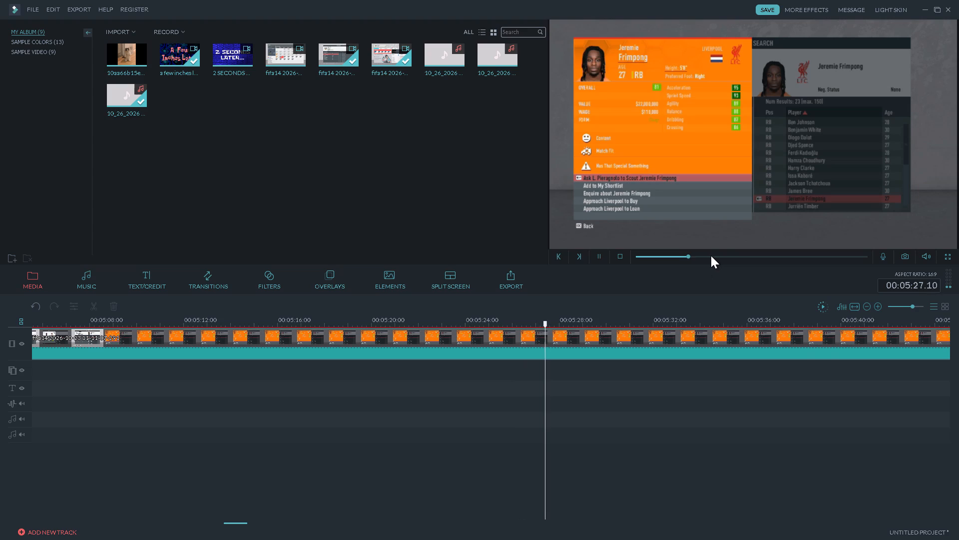
click(702, 256)
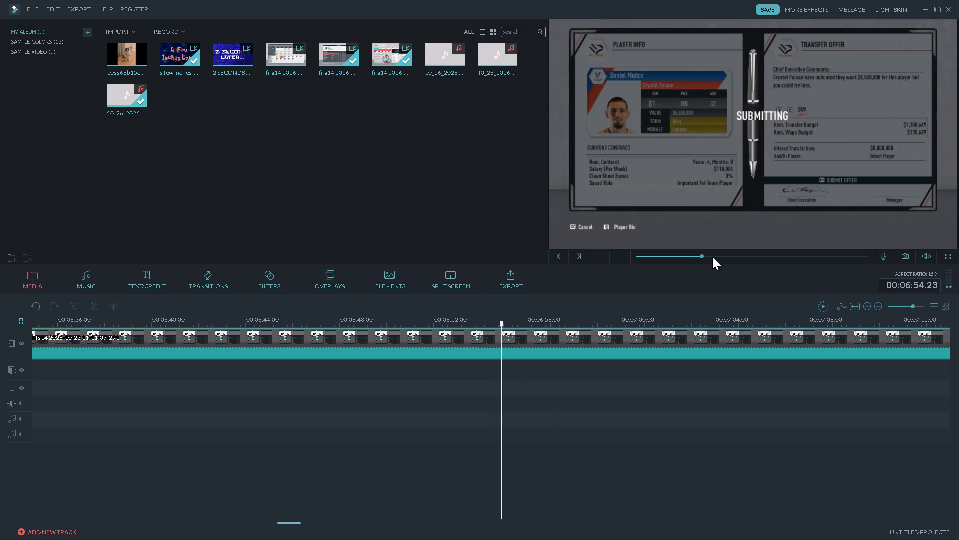
click(712, 257)
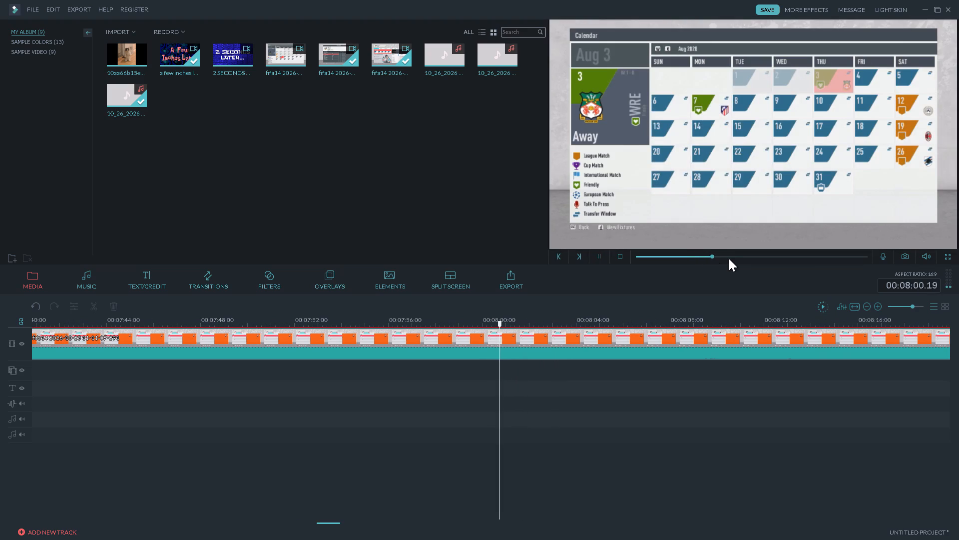
click(728, 258)
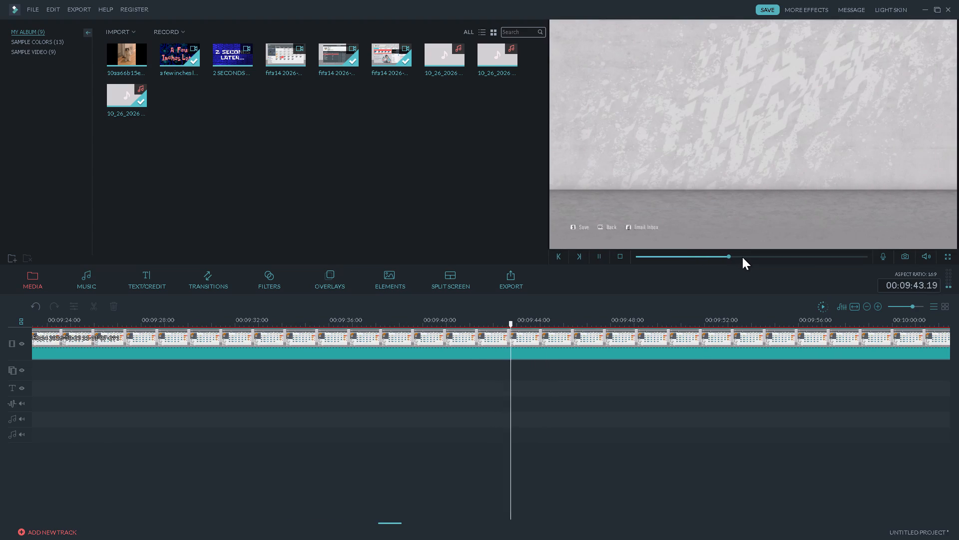
click(742, 257)
click(755, 256)
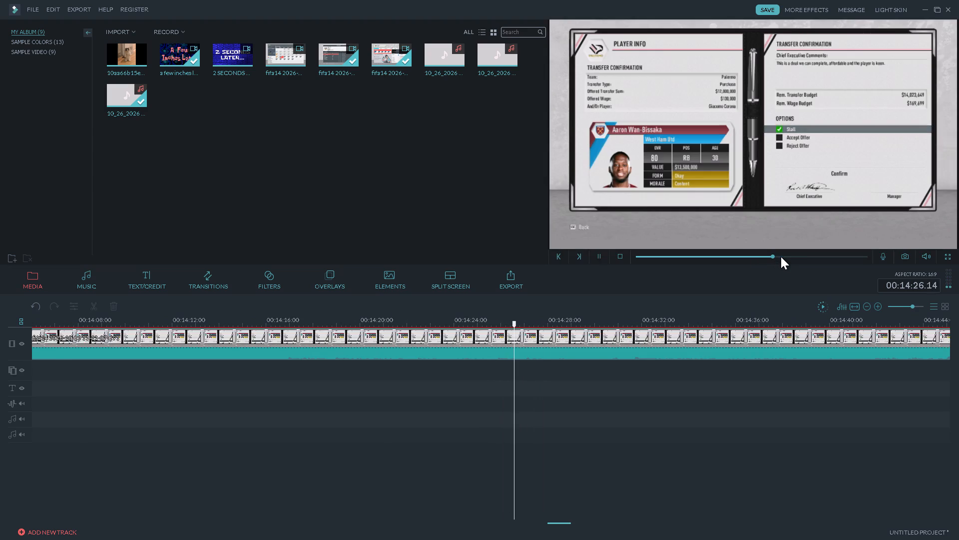
key(space)
Split the footage at 00:14:12.17, at the Aaron Wan-Bissaka transfer confirmation, after replaying the part before it.
click(237, 325)
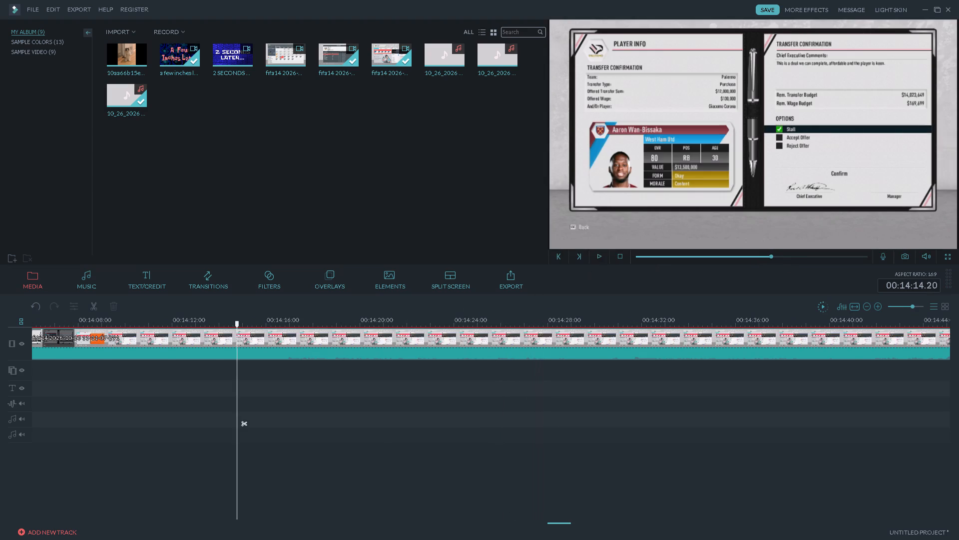
click(765, 256)
key(space)
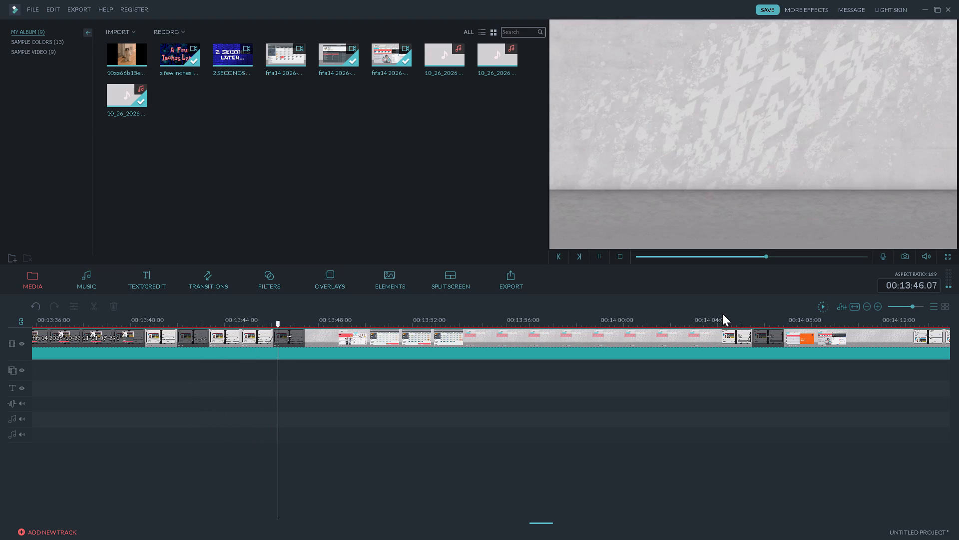
click(445, 319)
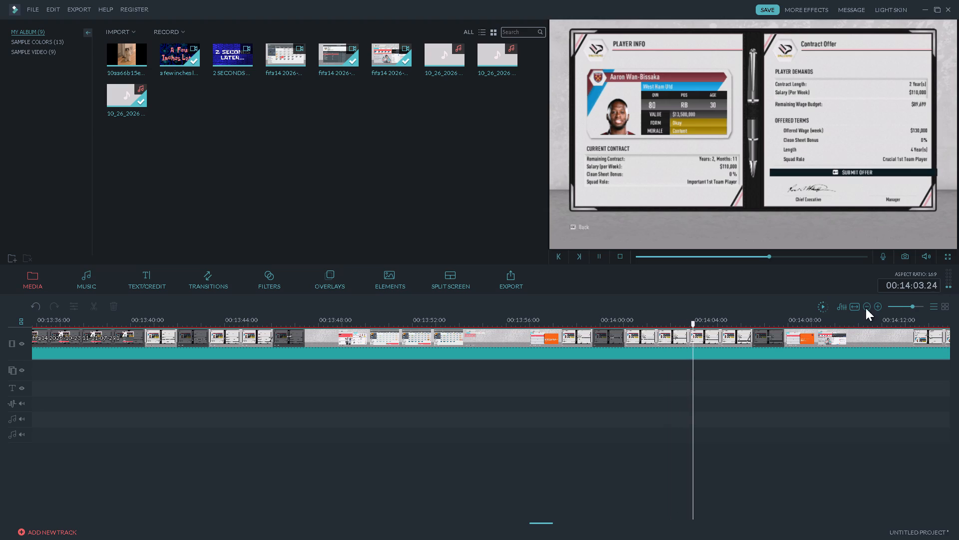
click(865, 327)
click(866, 323)
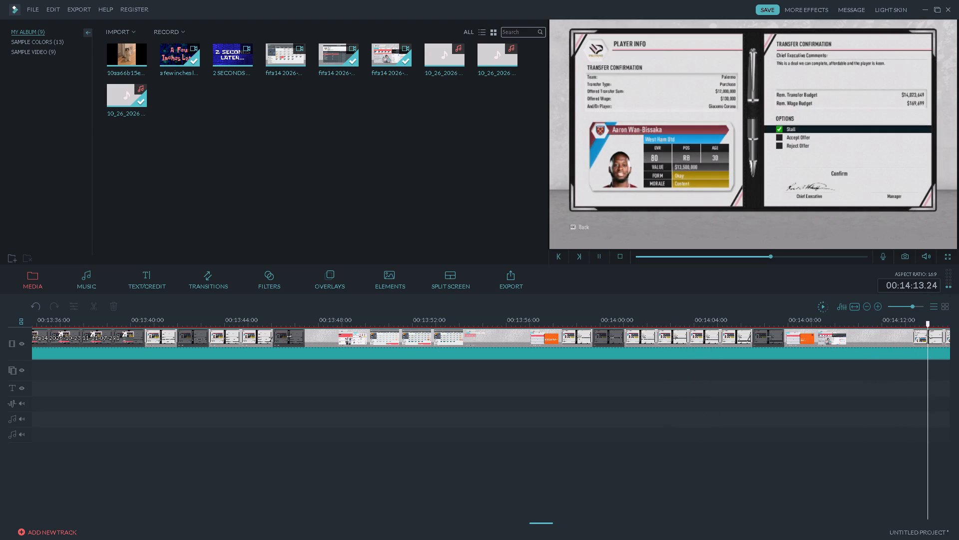
key(space)
click(428, 320)
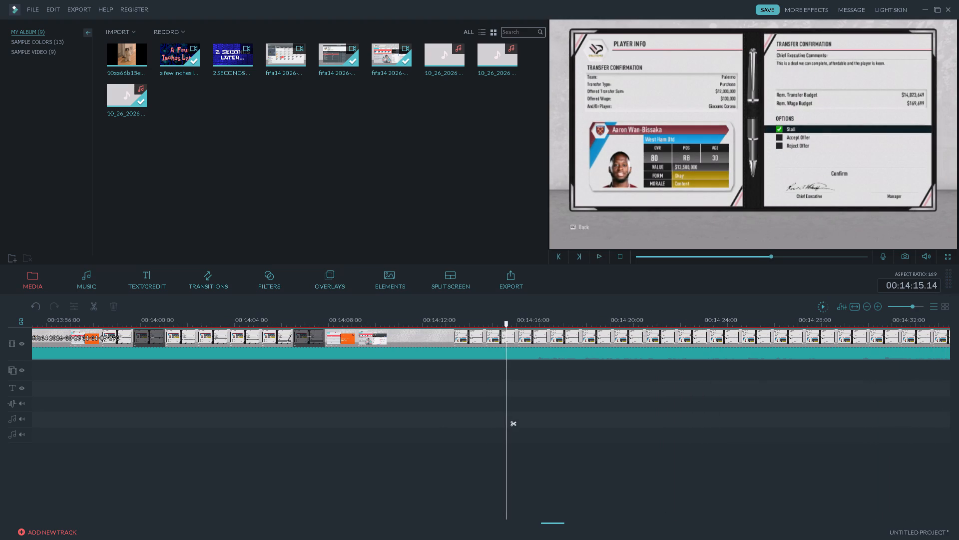
key(space)
key(space)
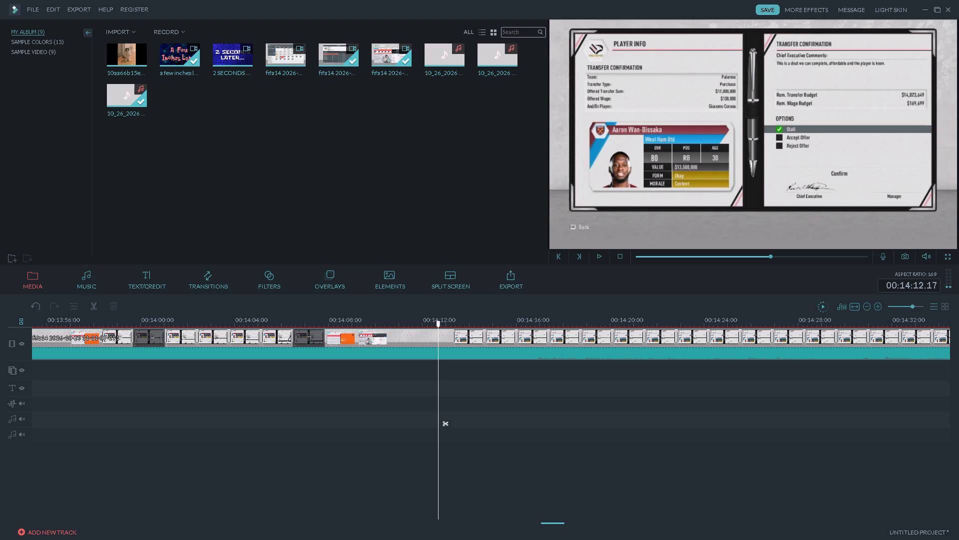
click(95, 303)
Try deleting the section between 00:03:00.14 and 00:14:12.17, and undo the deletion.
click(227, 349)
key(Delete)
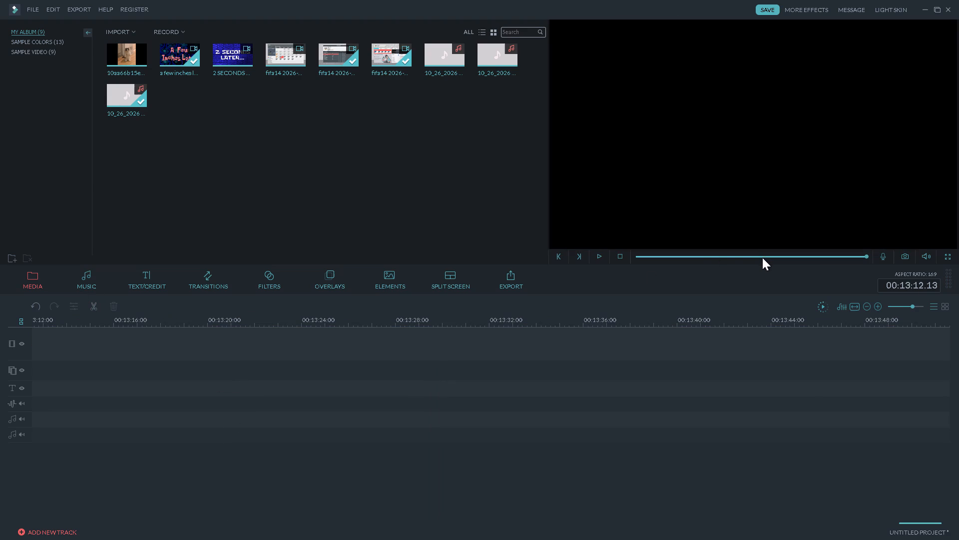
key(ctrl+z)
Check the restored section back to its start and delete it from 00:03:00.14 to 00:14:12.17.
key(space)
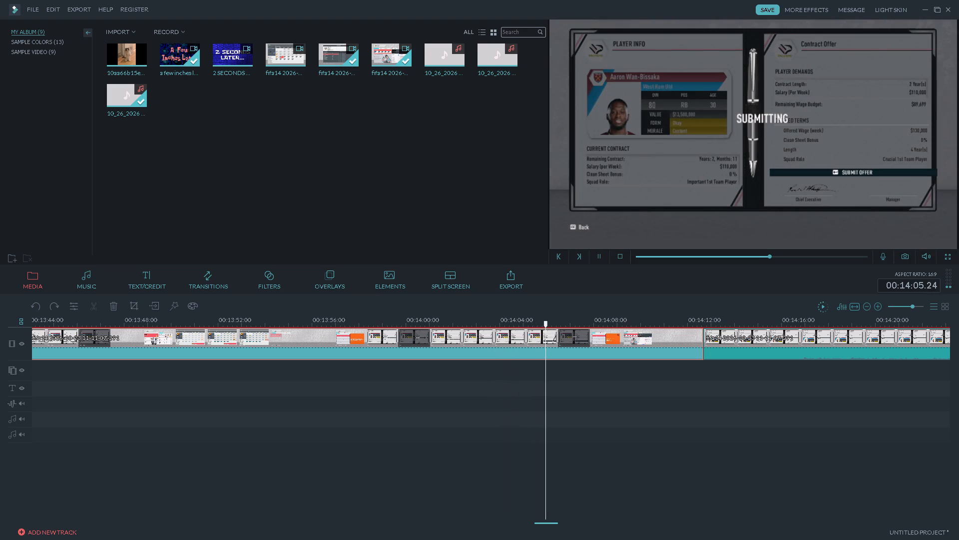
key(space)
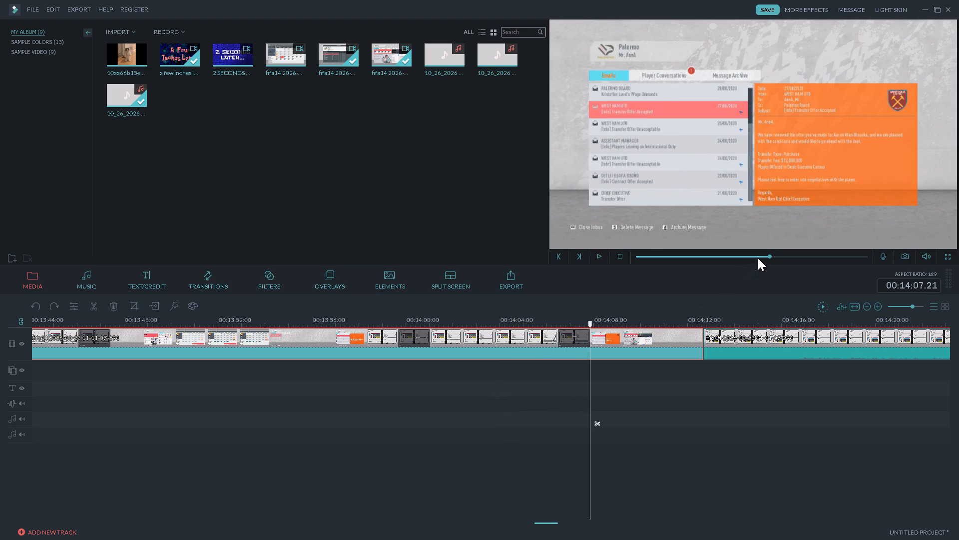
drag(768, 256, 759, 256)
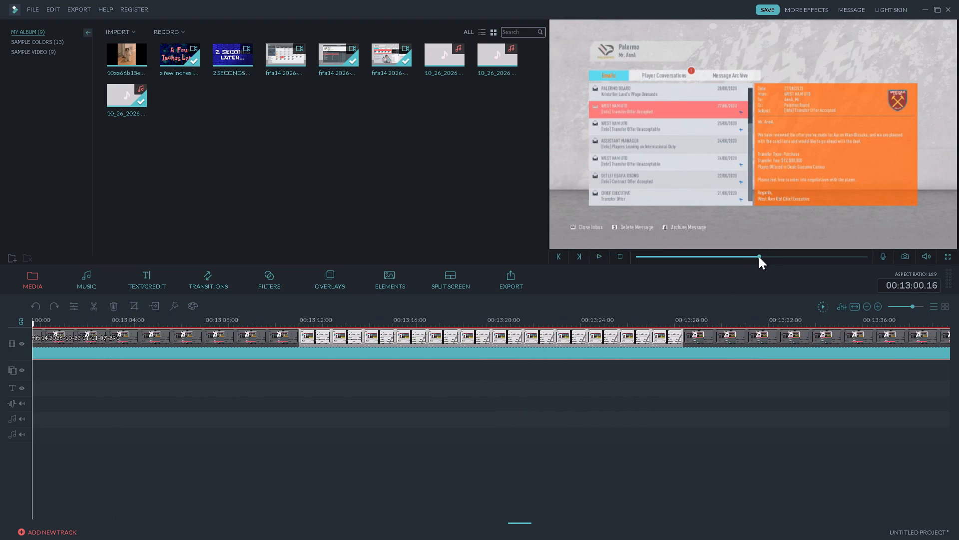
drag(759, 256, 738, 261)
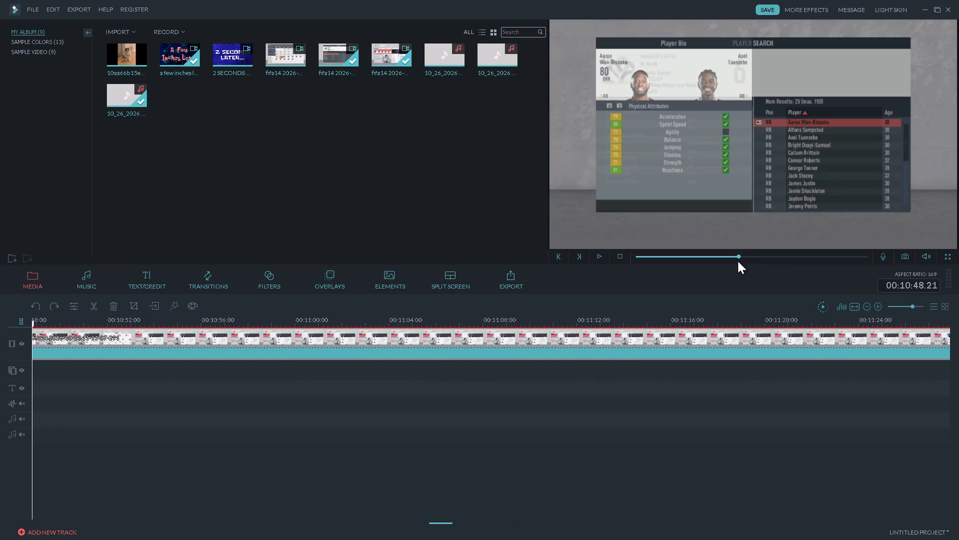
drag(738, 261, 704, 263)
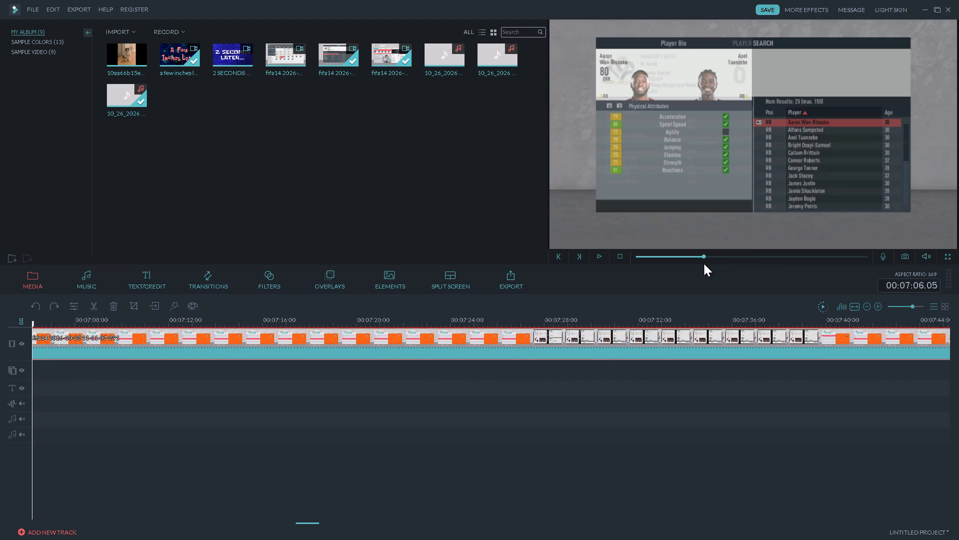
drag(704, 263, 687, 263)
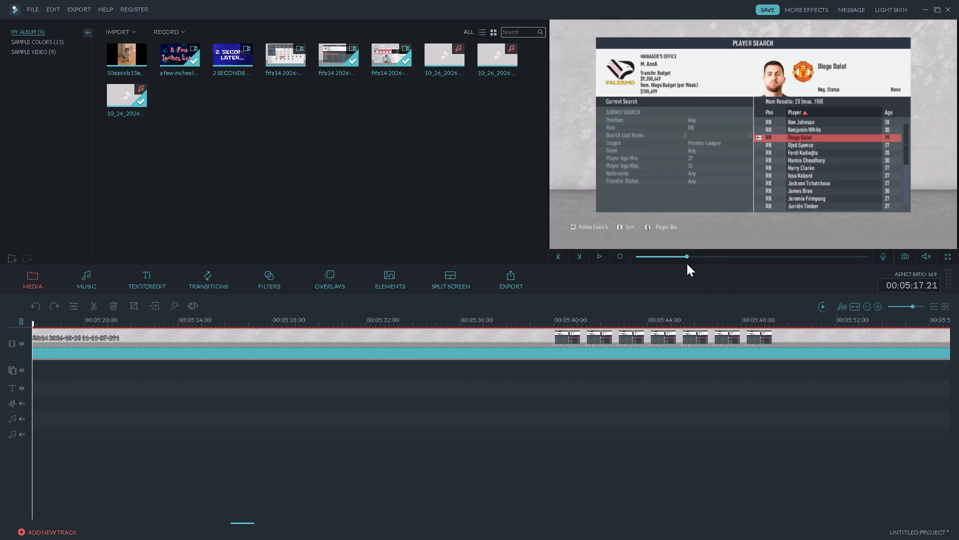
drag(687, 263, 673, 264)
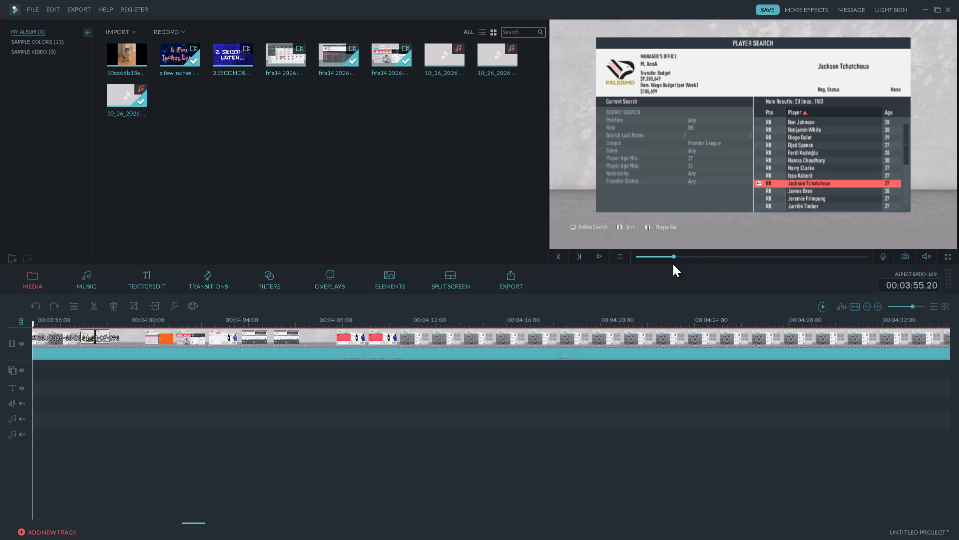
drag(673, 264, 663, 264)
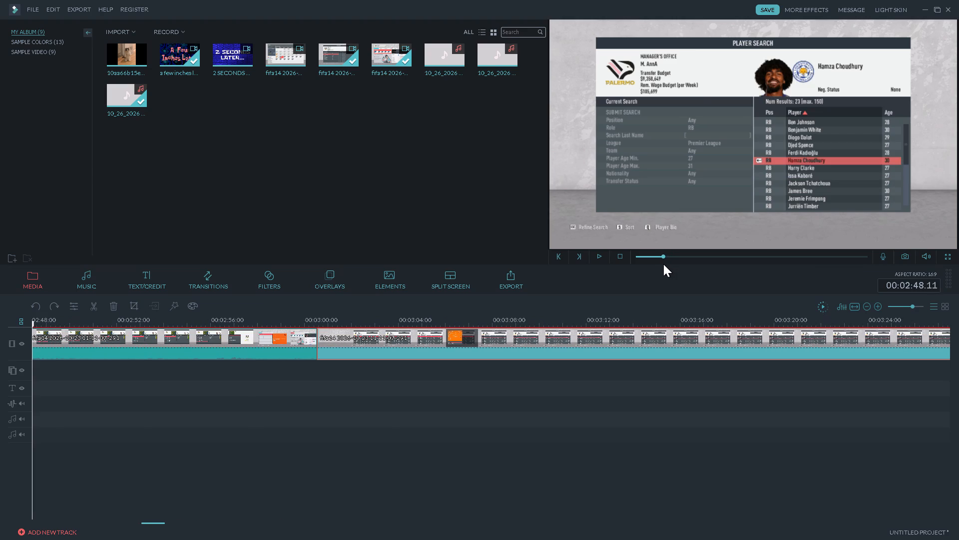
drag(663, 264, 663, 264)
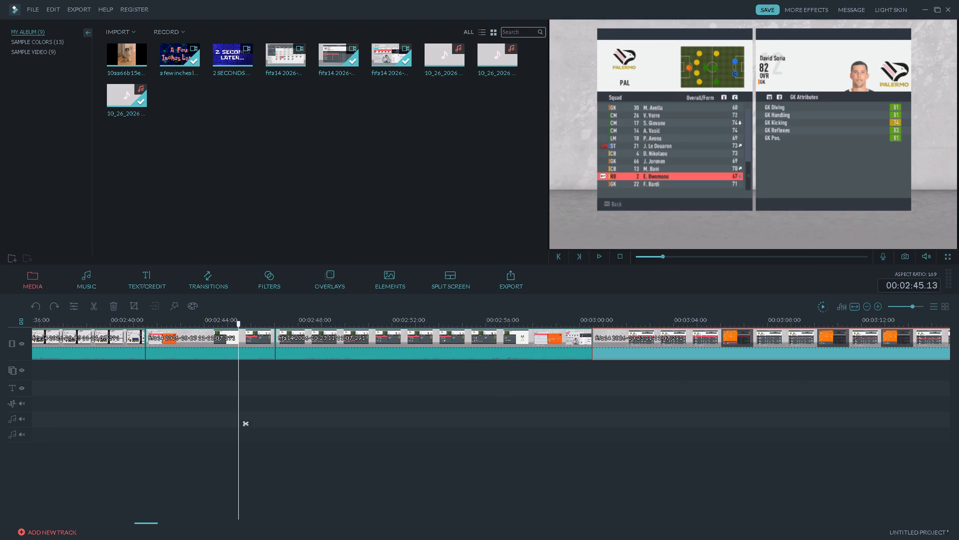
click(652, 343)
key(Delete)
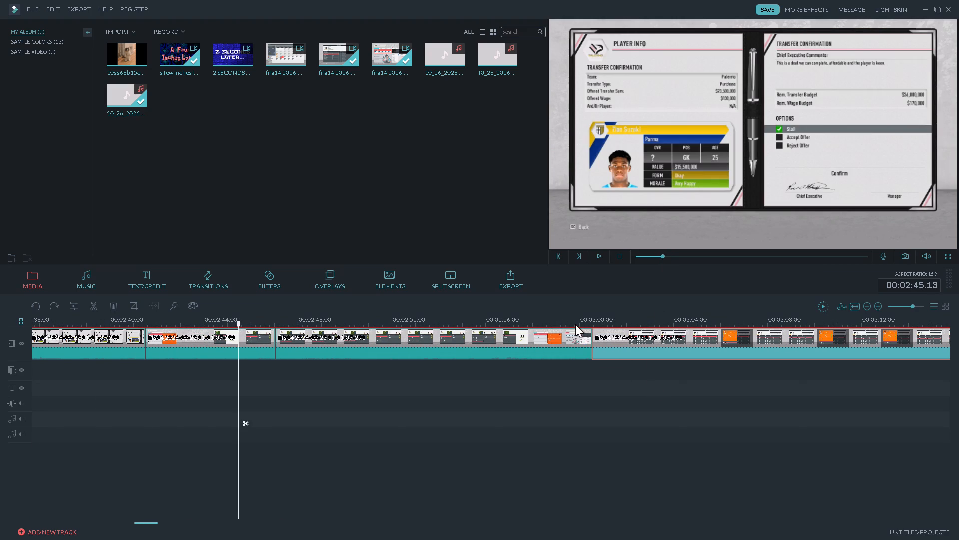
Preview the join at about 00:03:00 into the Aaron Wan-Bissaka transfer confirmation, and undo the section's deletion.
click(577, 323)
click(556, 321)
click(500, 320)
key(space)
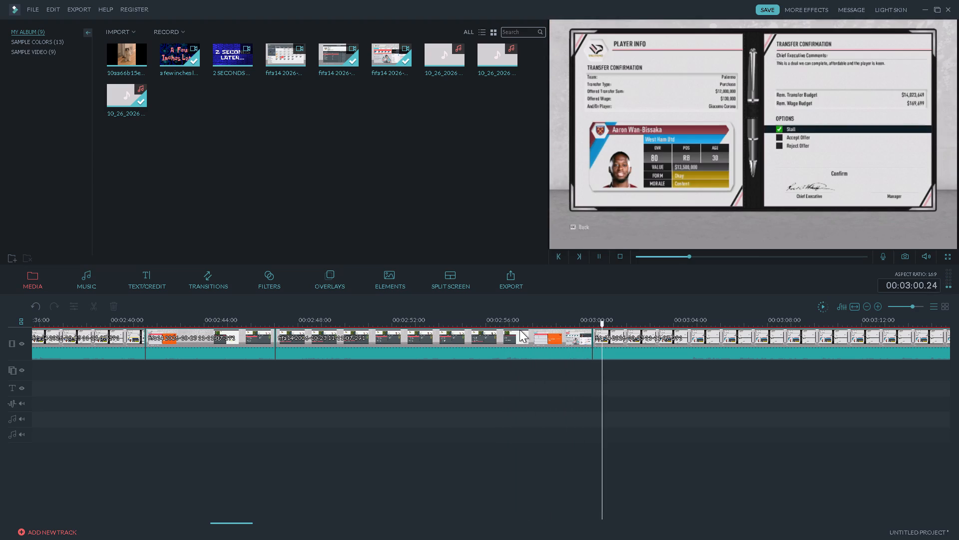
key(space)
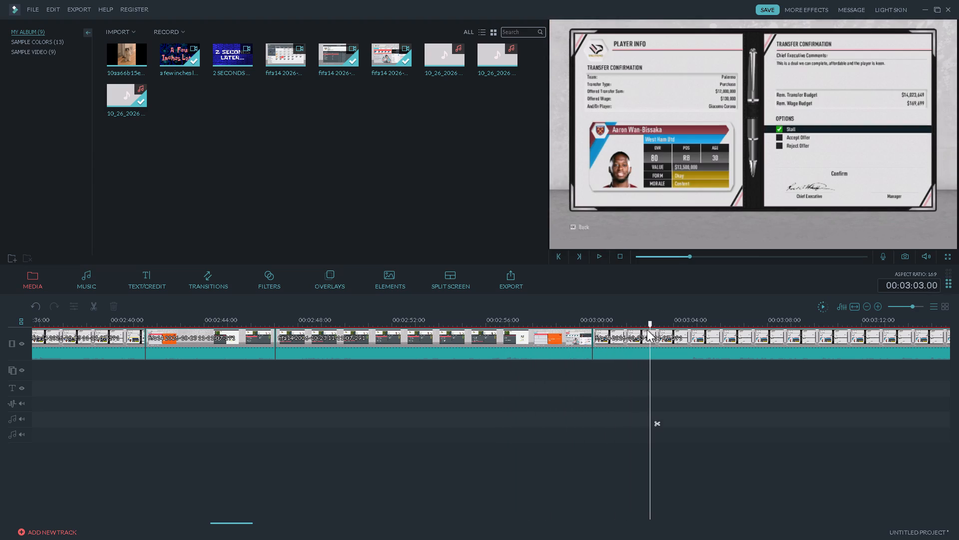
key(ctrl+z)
Find the Transfers screen before the player search, split the footage at 00:04:07.20, and delete the section back to 00:03:00.14.
click(698, 259)
key(space)
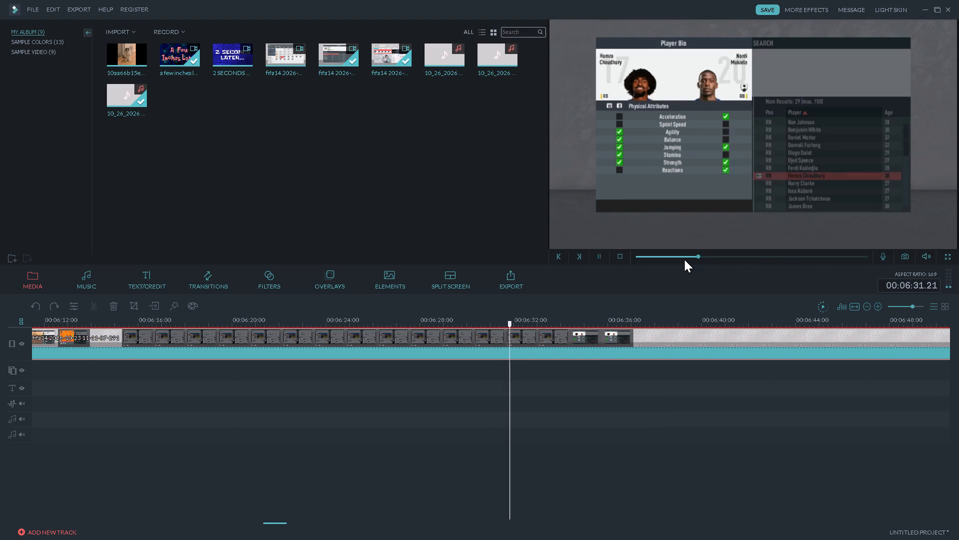
click(684, 259)
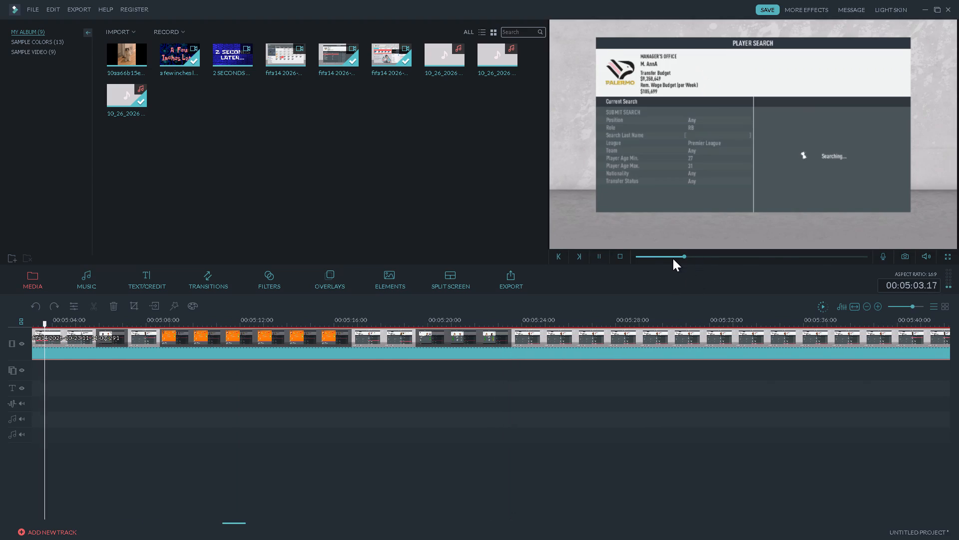
click(668, 257)
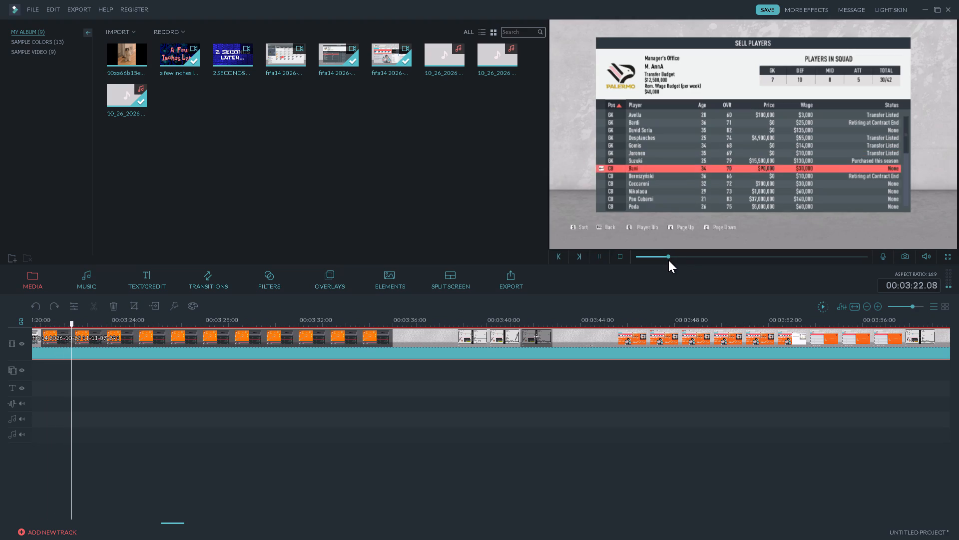
click(645, 325)
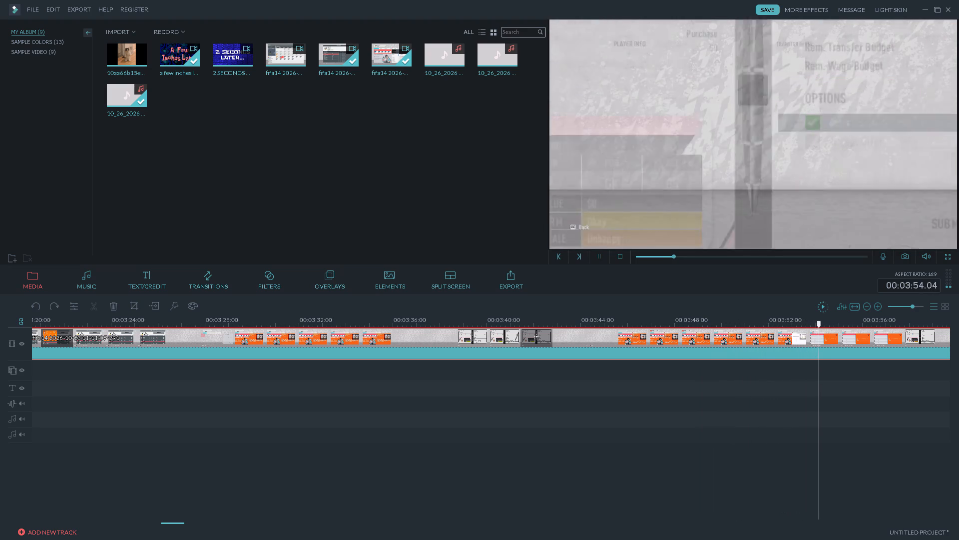
click(946, 319)
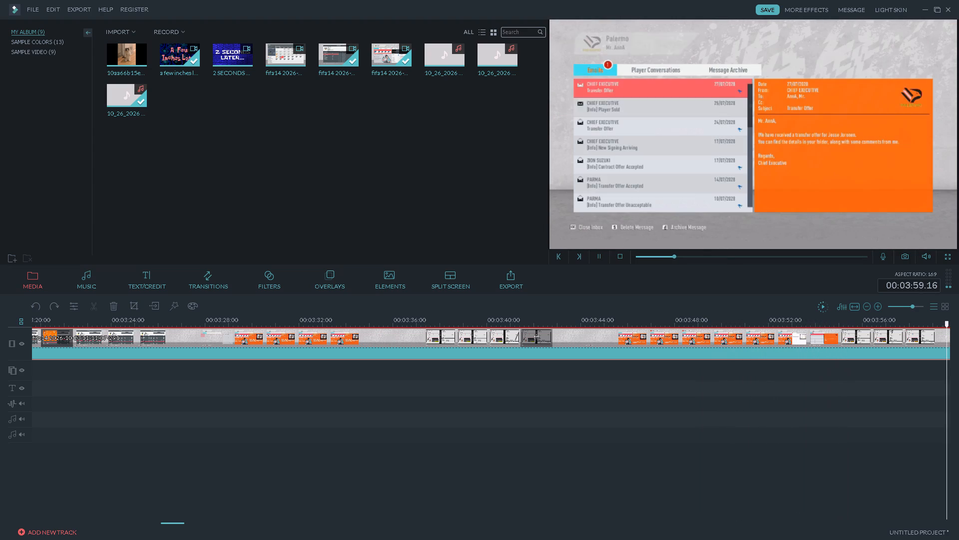
click(945, 320)
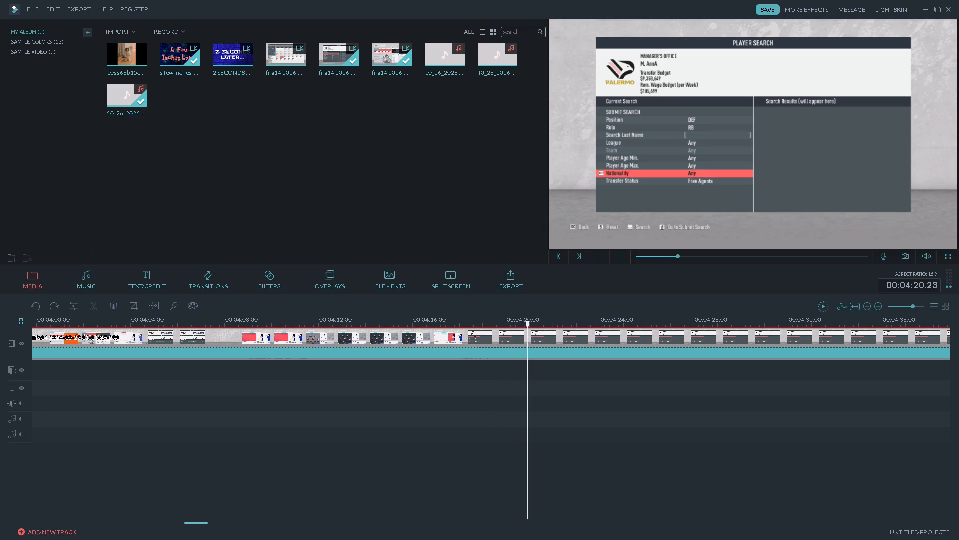
click(260, 324)
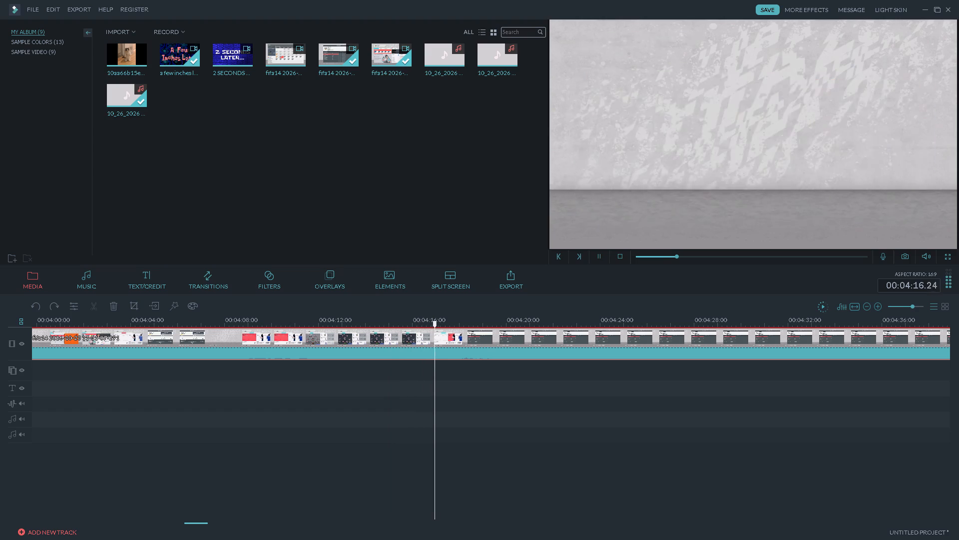
click(171, 324)
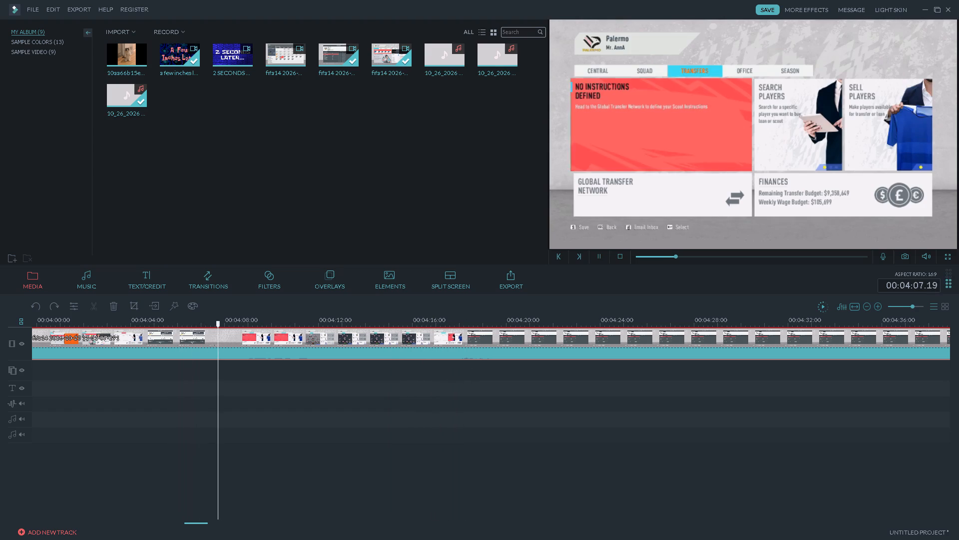
key(space)
click(220, 324)
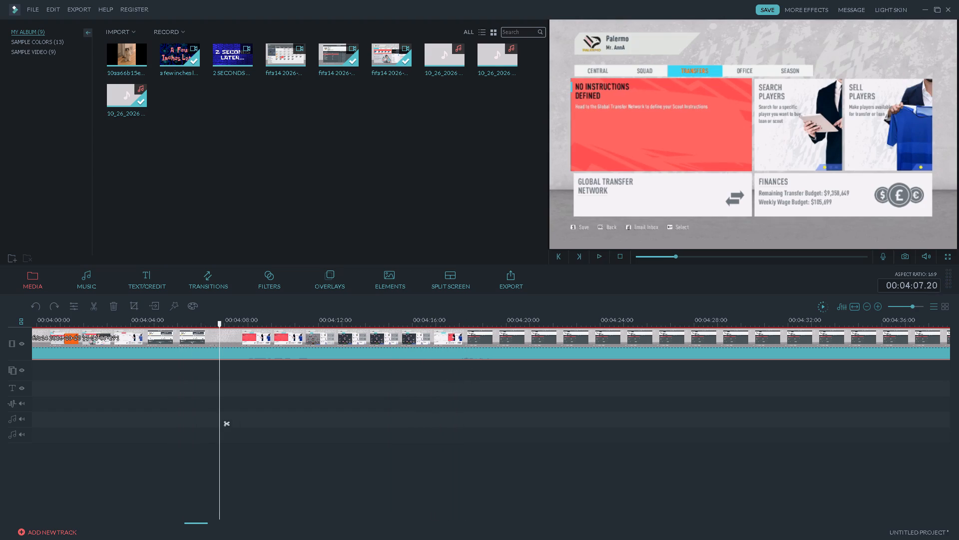
click(92, 306)
click(150, 346)
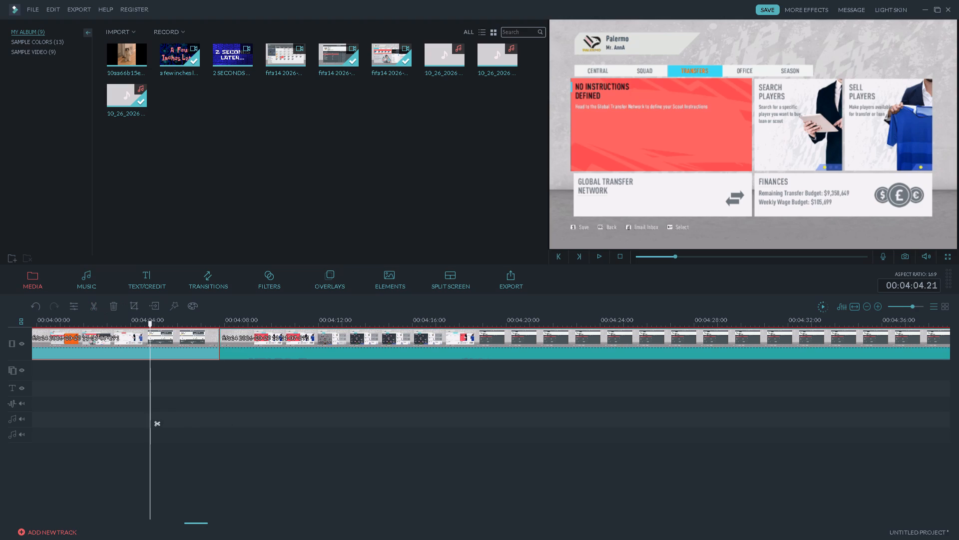
key(Delete)
Cut out the menu browsing between 00:03:04.00 and about 00:03:09, before the Search Players screen opens.
click(673, 256)
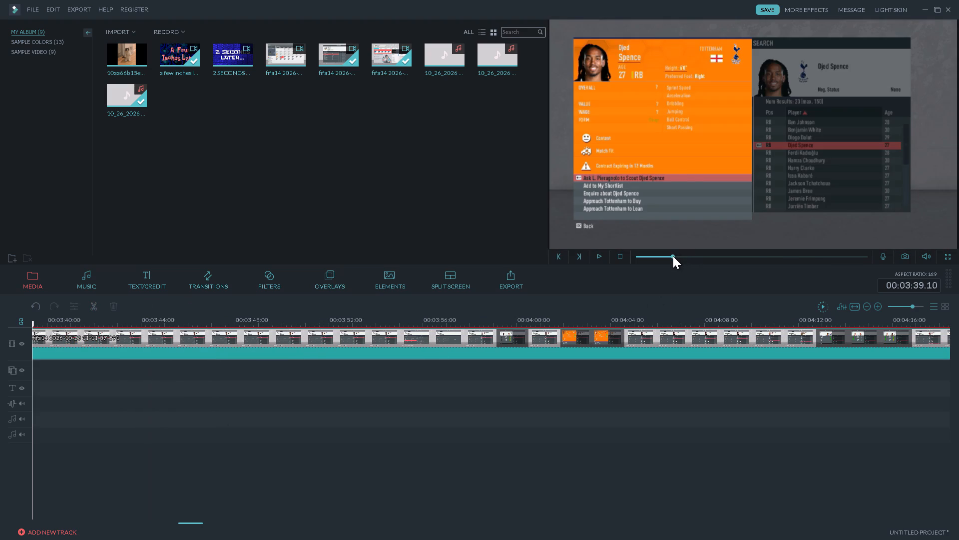
double_click(672, 256)
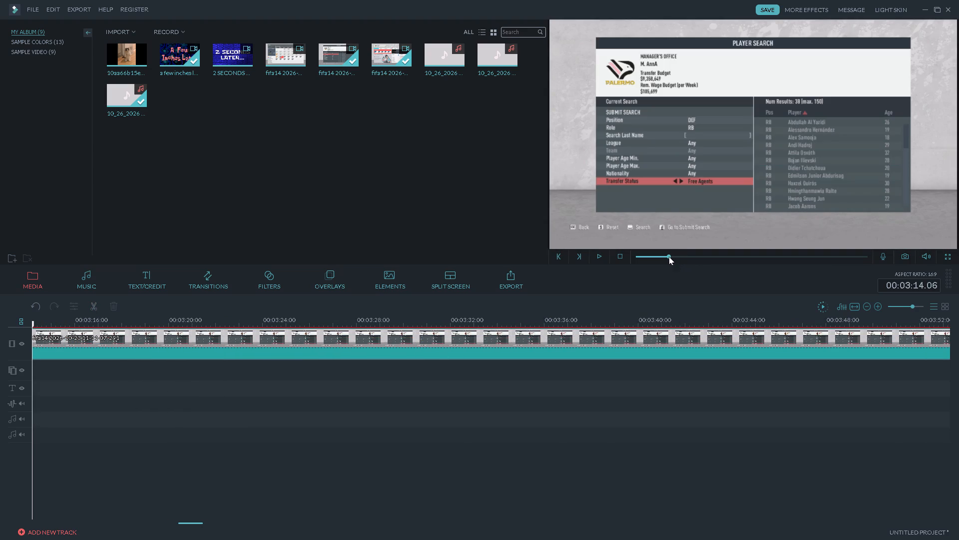
key(space)
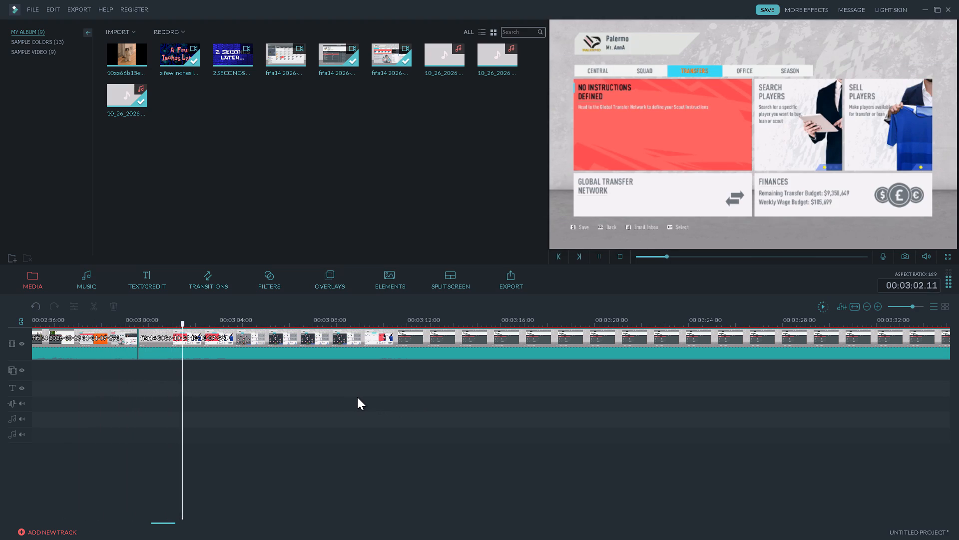
key(space)
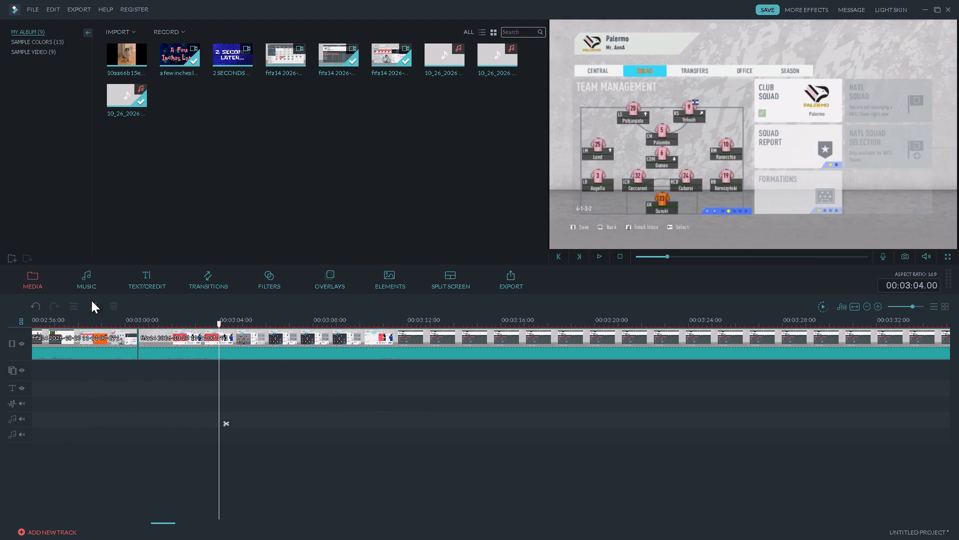
click(98, 305)
click(380, 322)
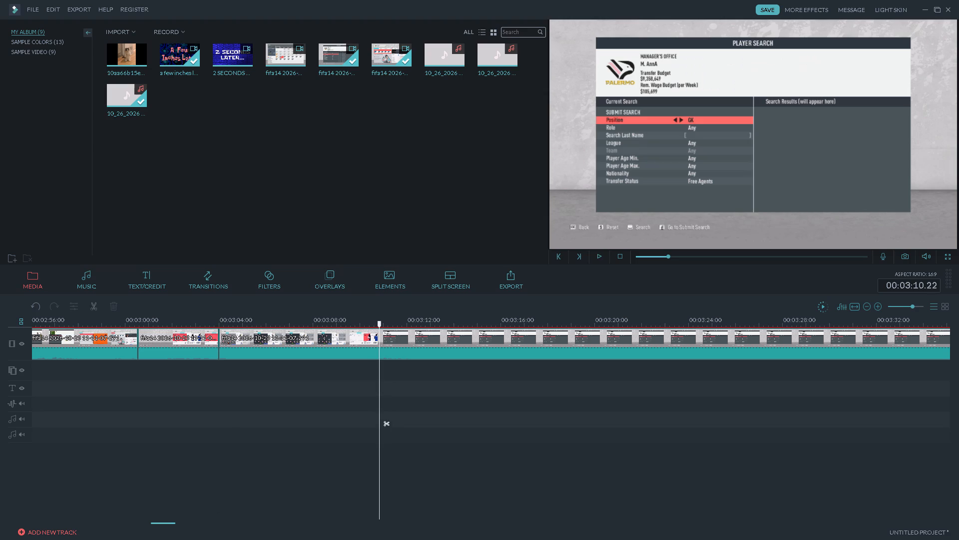
key(space)
click(330, 320)
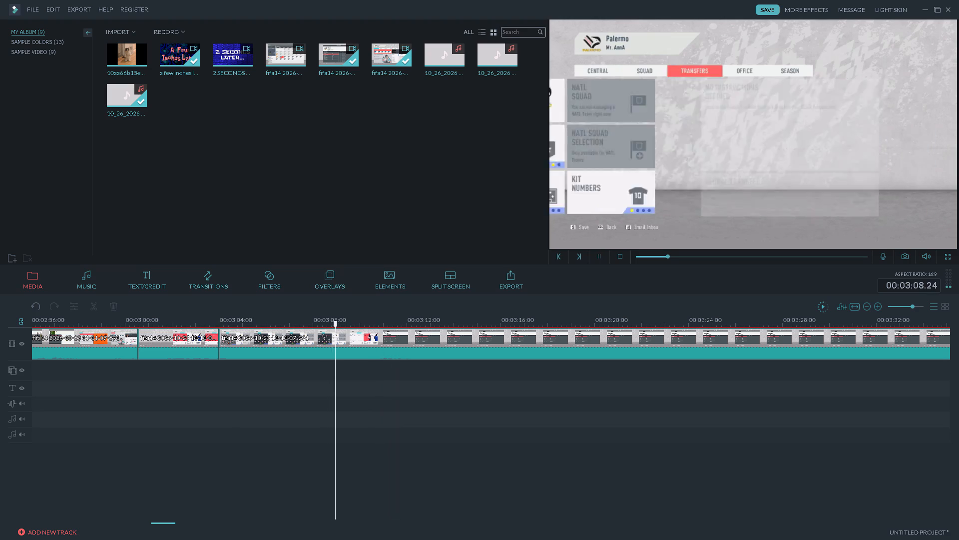
key(space)
click(98, 303)
click(281, 352)
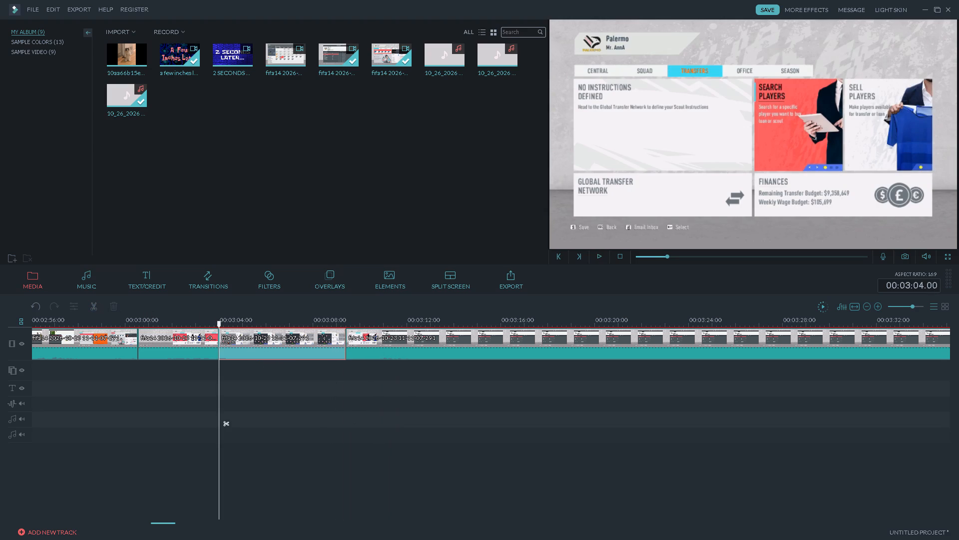
key(Delete)
Split the player search at 00:03:07.19, on the League field, and delete the remaining section up to the Aaron Wan-Bissaka transfer confirmation.
key(space)
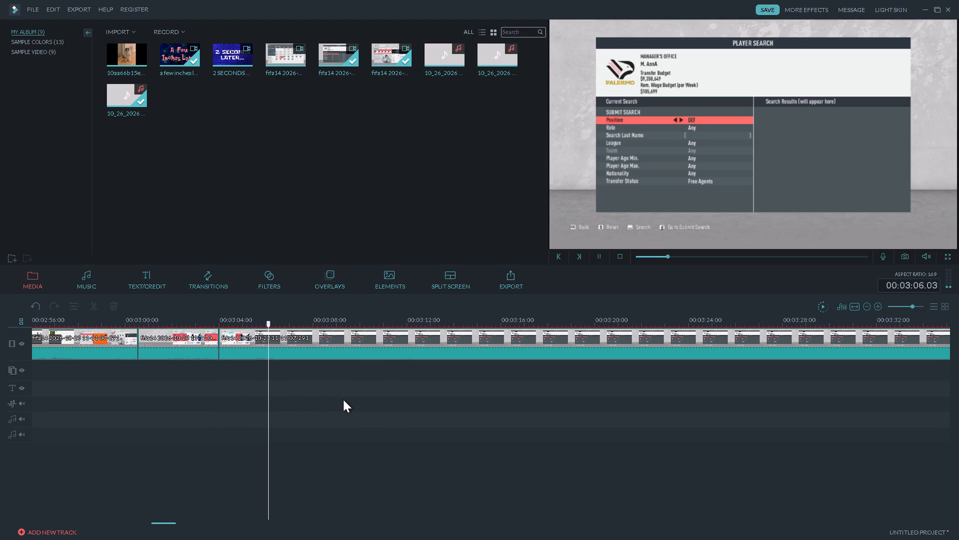
key(space)
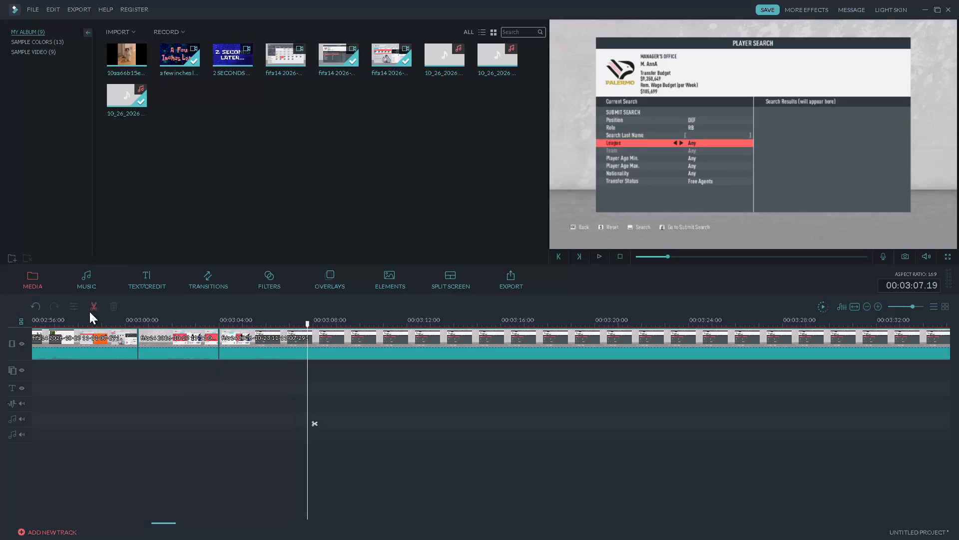
click(91, 311)
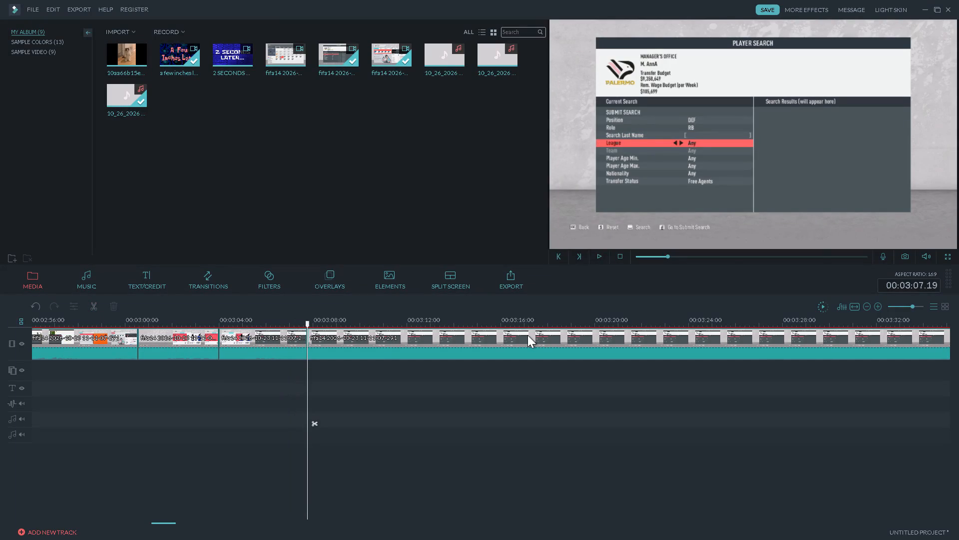
click(527, 335)
key(Delete)
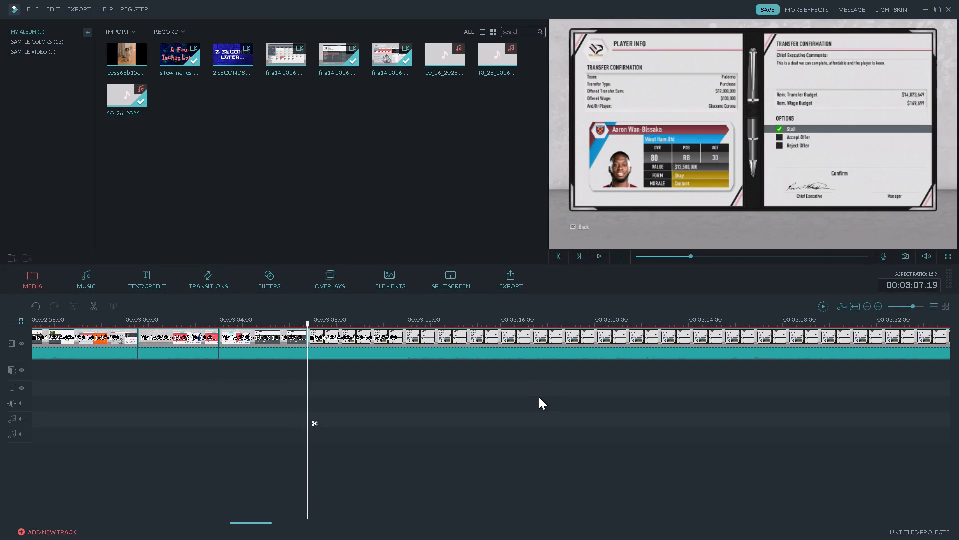
Preview the new join and insert the "2 SECONDS LATER" title clip at 00:03:07.19, before the Aaron Wan-Bissaka transfer confirmation.
key(space)
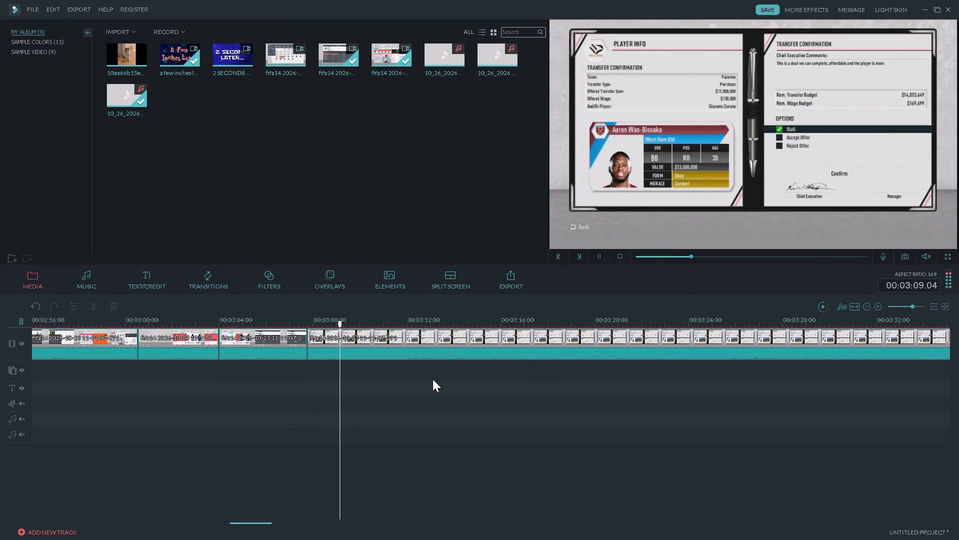
key(space)
drag(242, 59, 256, 156)
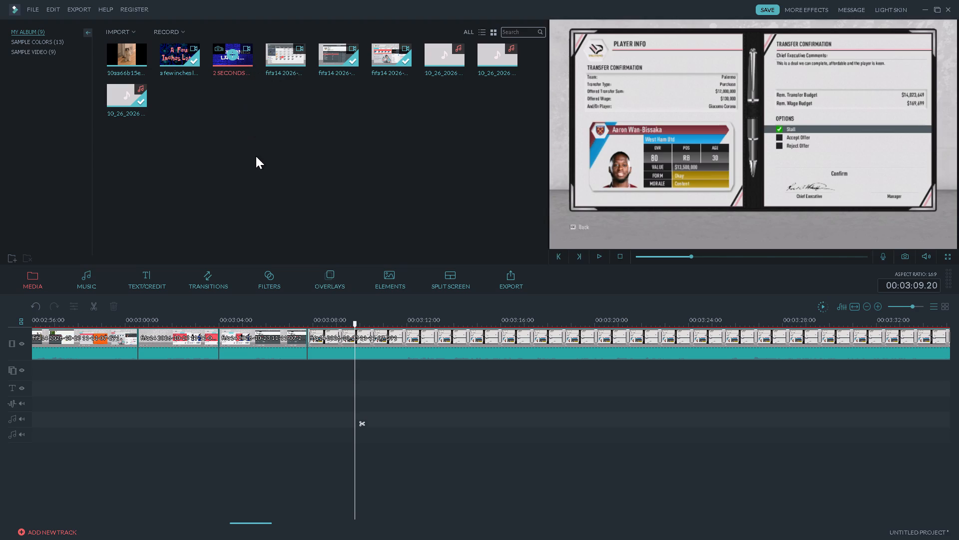
drag(256, 156, 310, 336)
Play past the title clip, split the transfer confirmation footage at 00:03:11.06, and delete the piece from 00:03:09.14.
key(space)
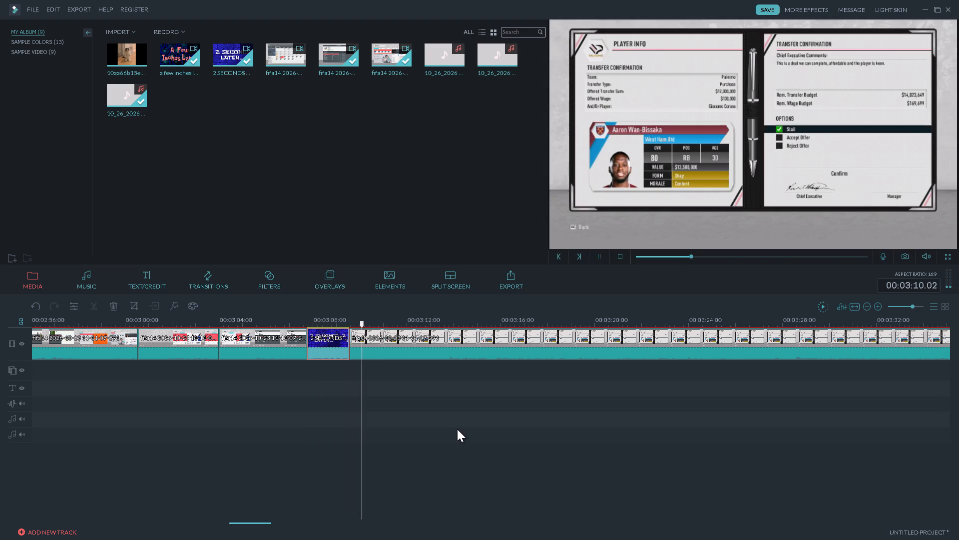
click(373, 324)
key(space)
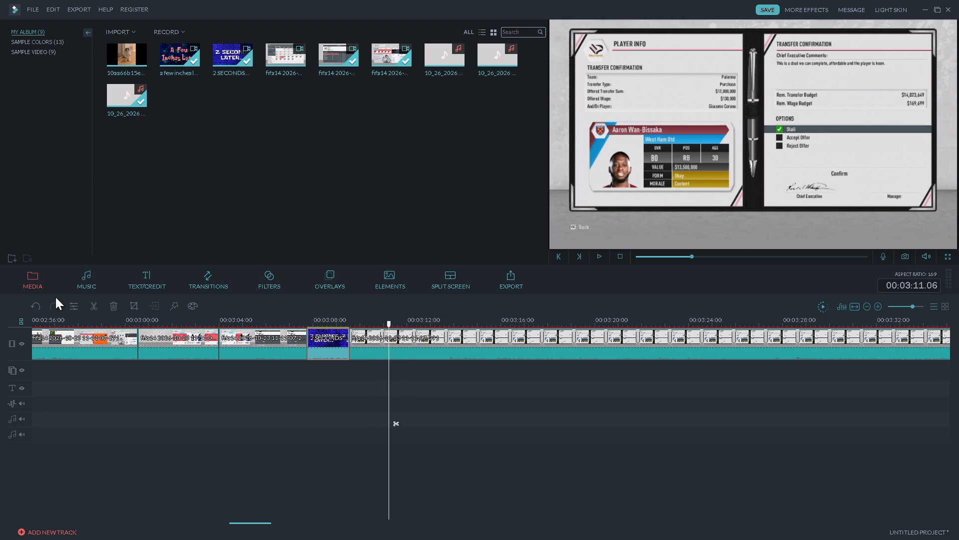
click(94, 310)
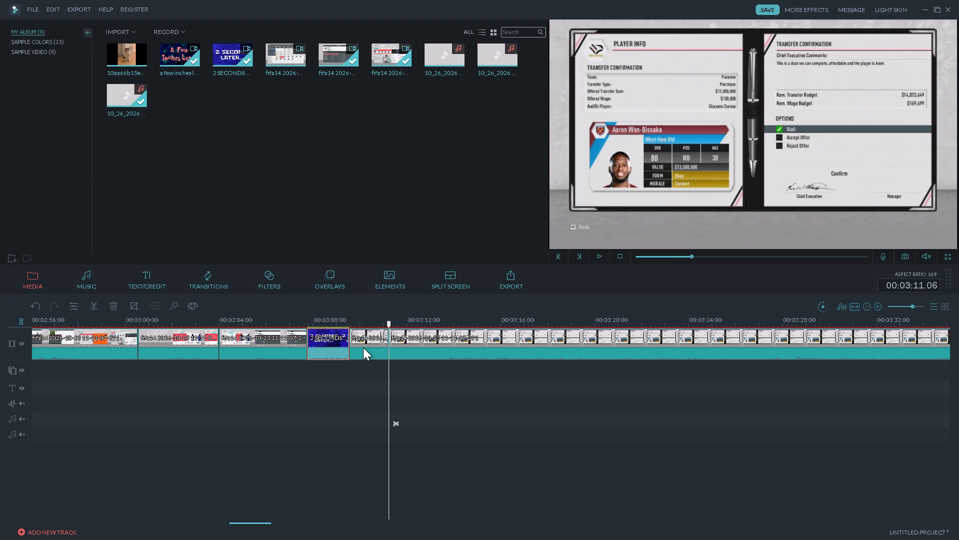
click(363, 347)
key(Delete)
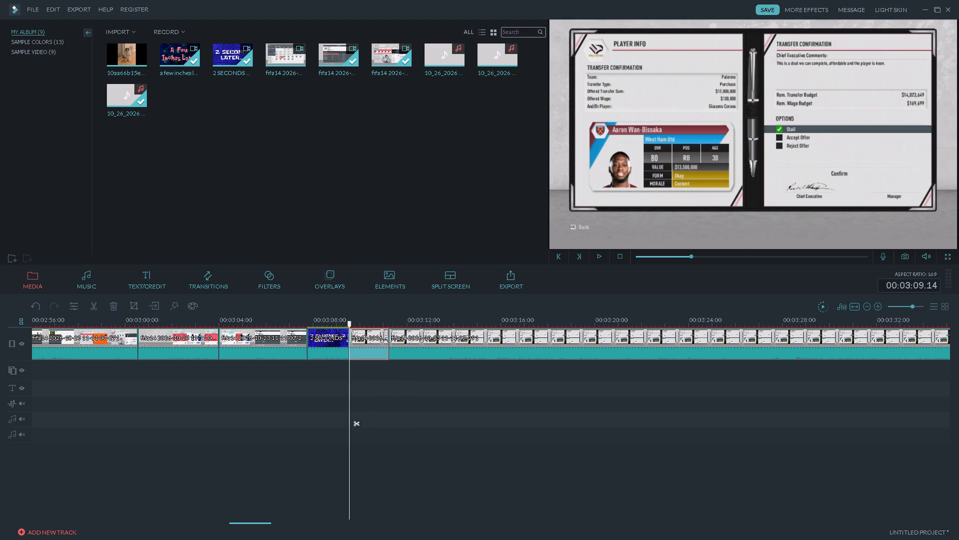
Play through the Aaron Wan-Bissaka transfer confirmation and split the footage at 00:03:38.14, before the inbox screen appears.
key(space)
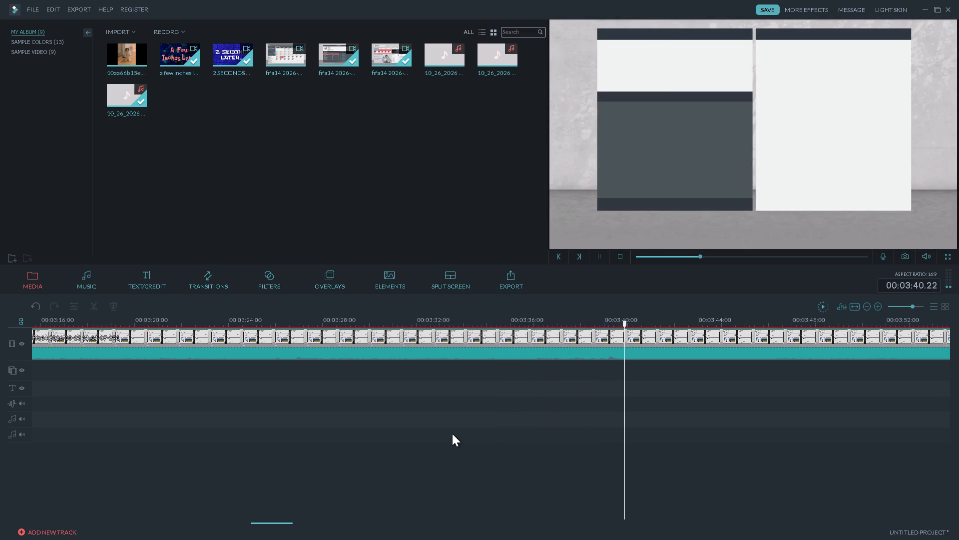
key(space)
click(608, 319)
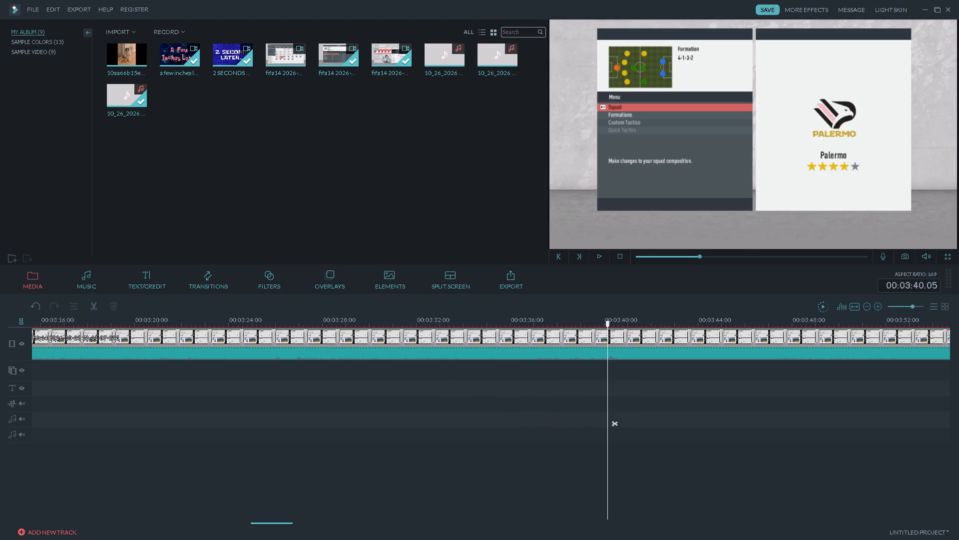
key(space)
click(575, 324)
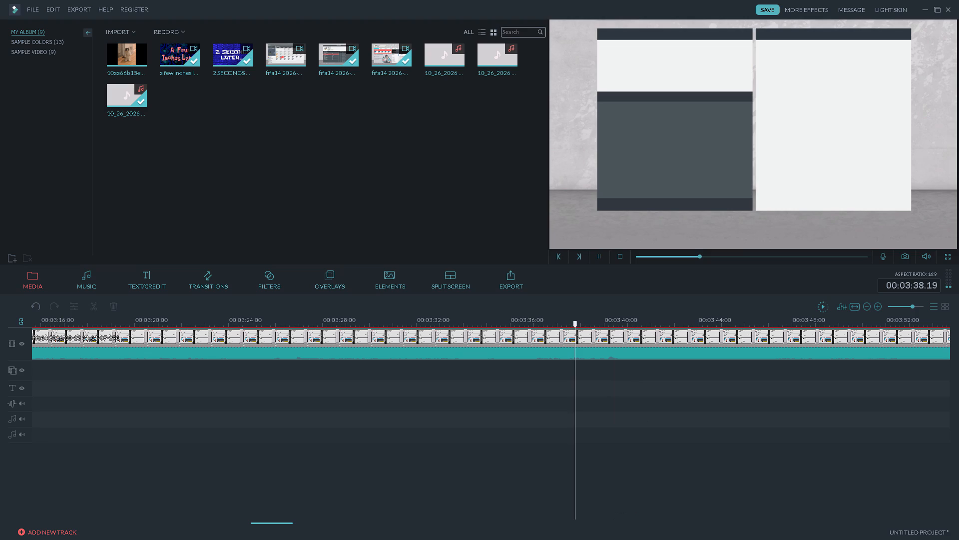
click(525, 322)
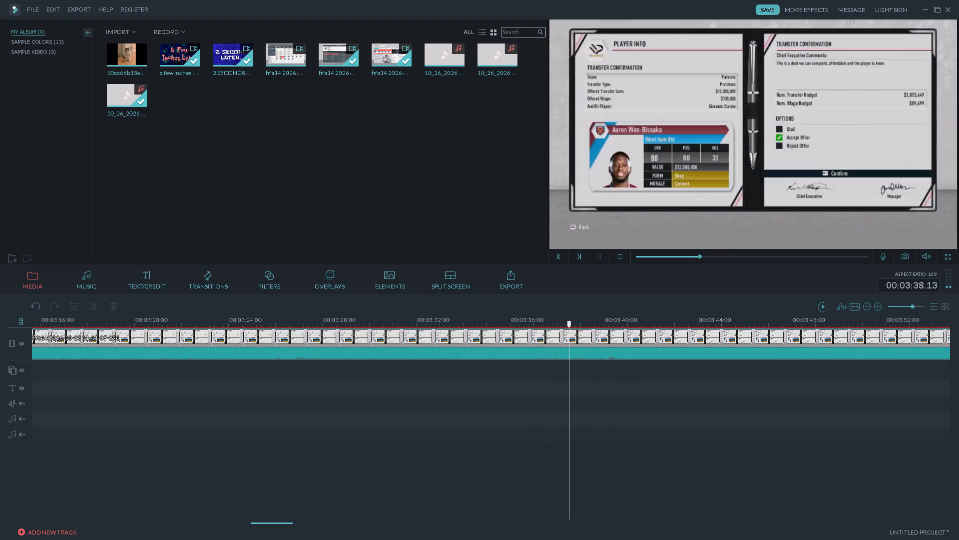
key(space)
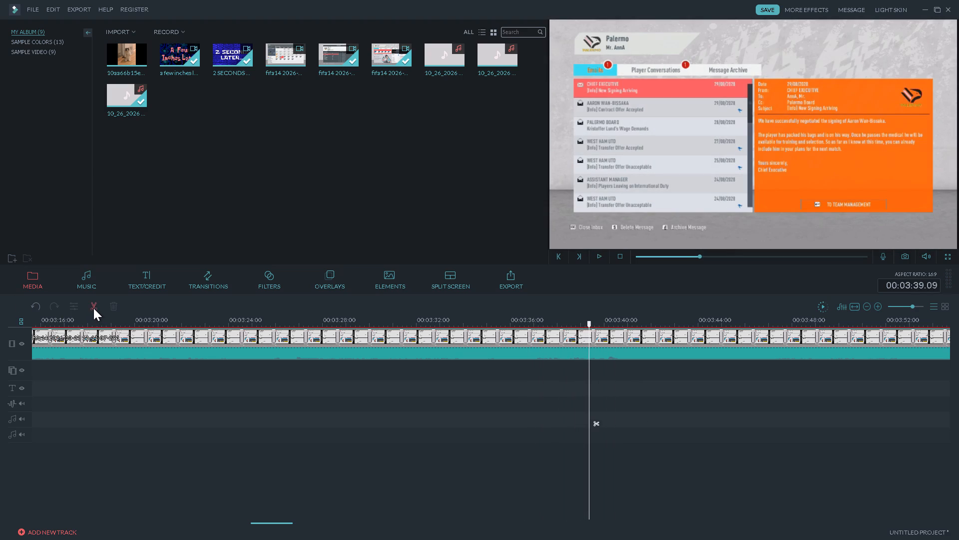
click(566, 321)
key(space)
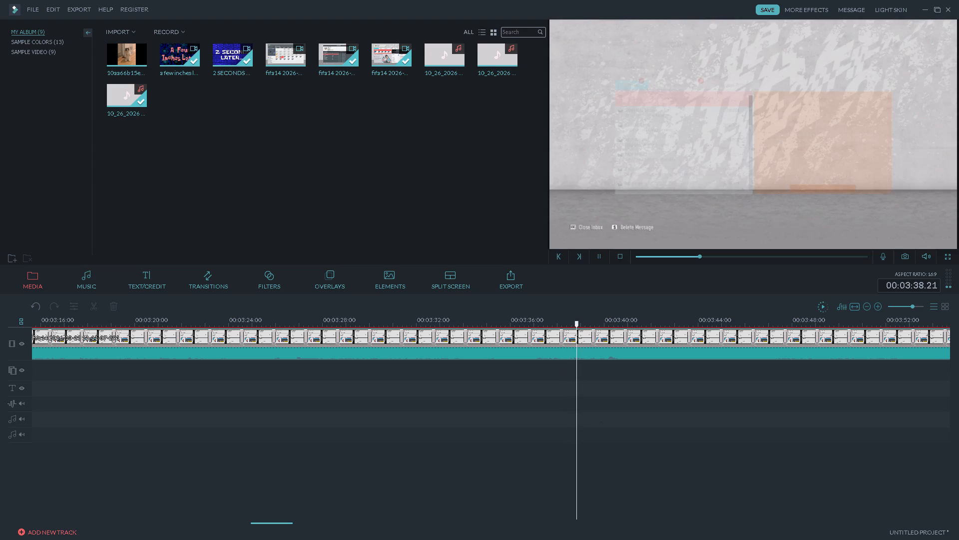
key(space)
click(520, 322)
key(space)
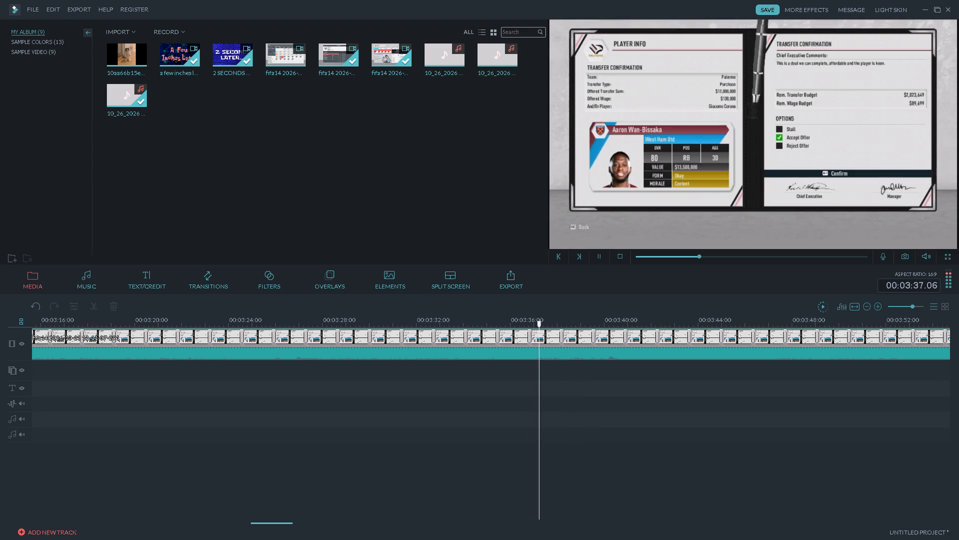
key(space)
key(space)
key(space)
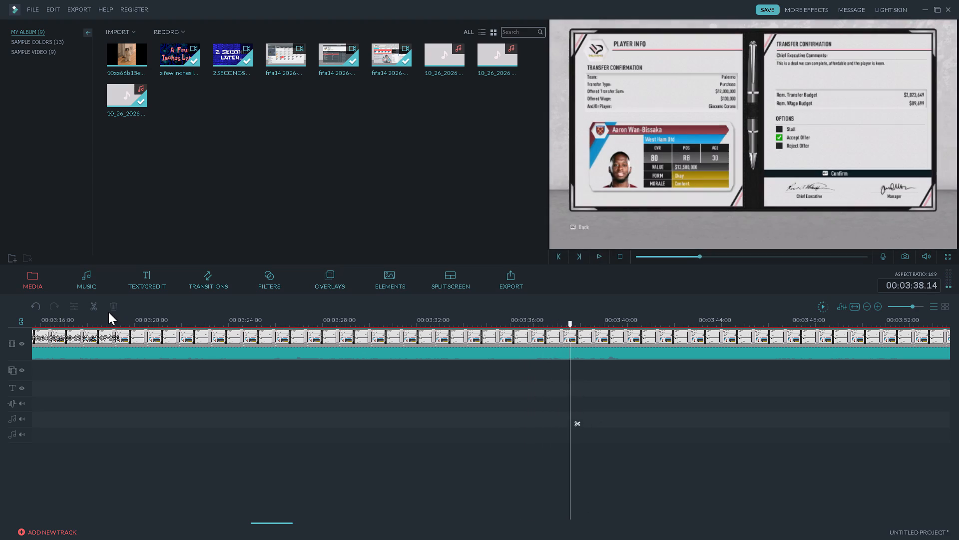
click(96, 309)
Skim the contracts and calendar footage after the 00:03:38.14 split and delete that whole remaining piece.
click(914, 327)
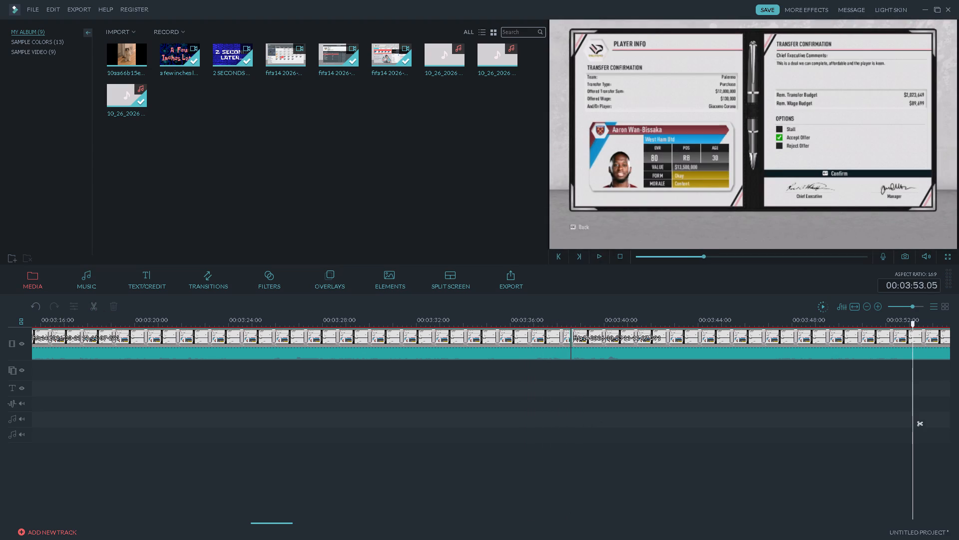
key(space)
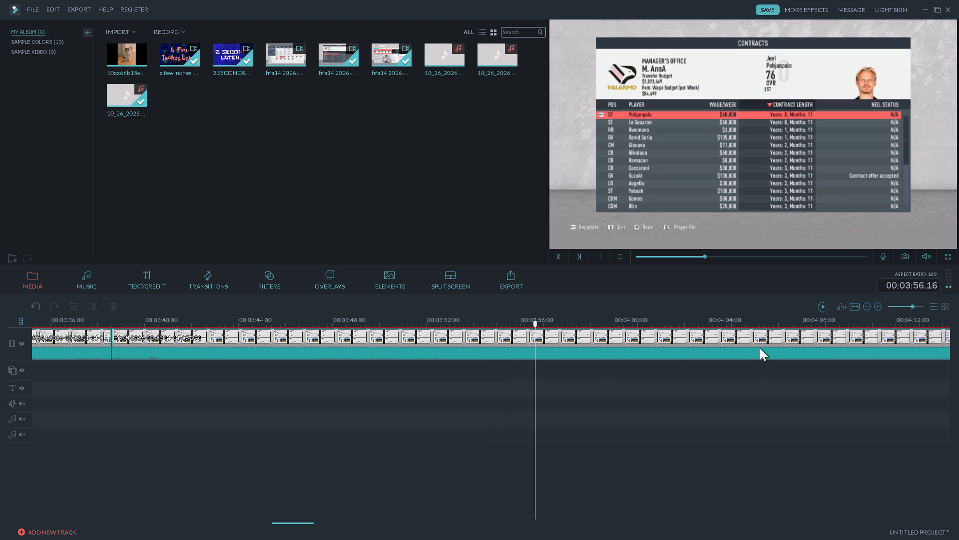
click(933, 322)
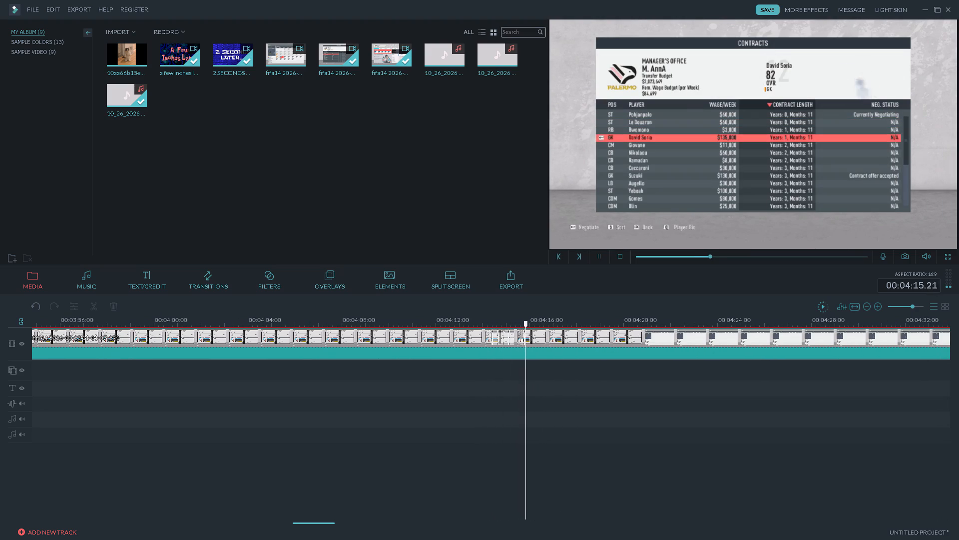
click(944, 325)
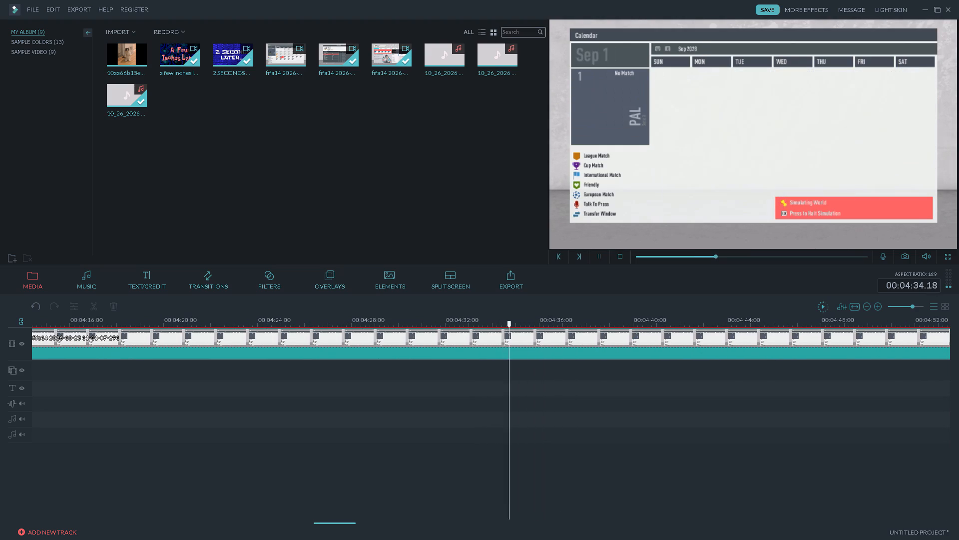
key(space)
click(491, 340)
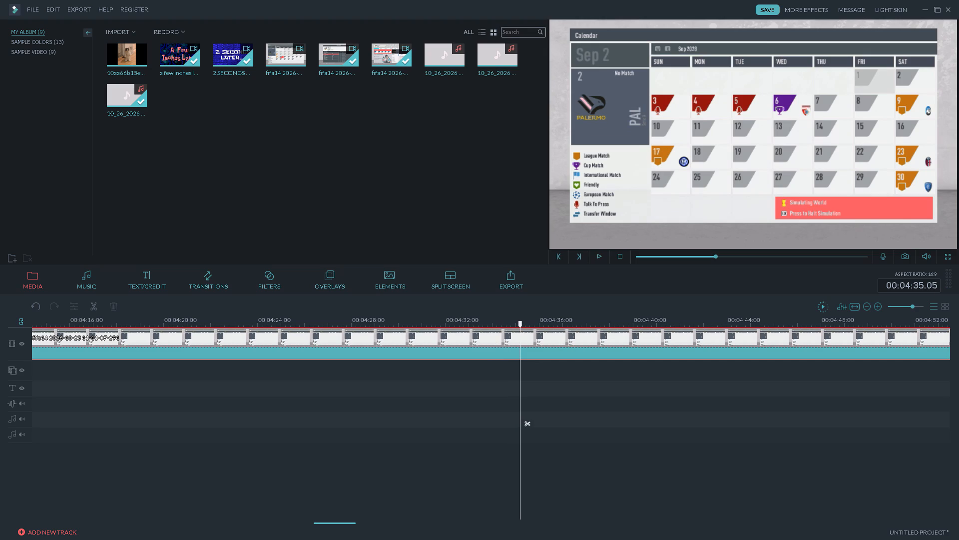
key(Delete)
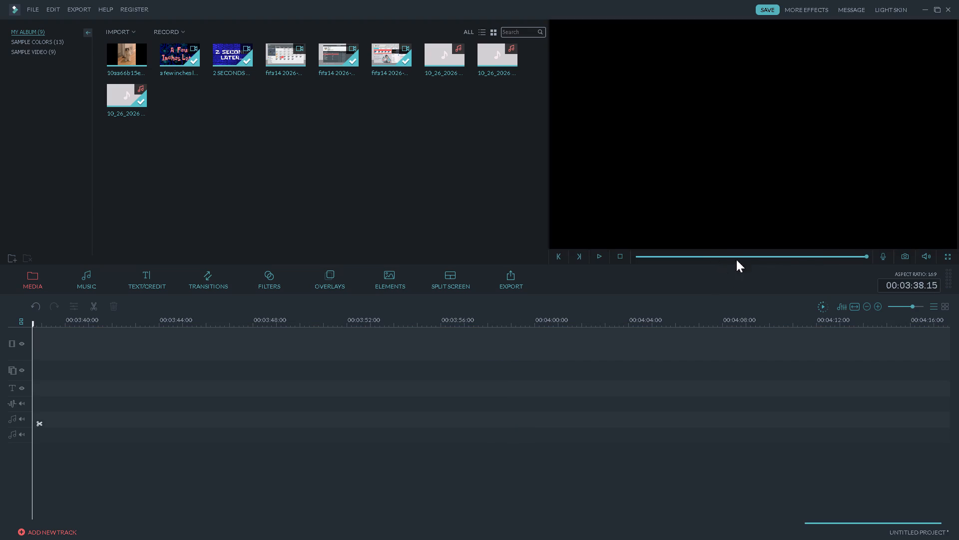
Replay the video's new ending from about 00:03:34 and append the unused fifa14 recording from the media library after it.
click(863, 255)
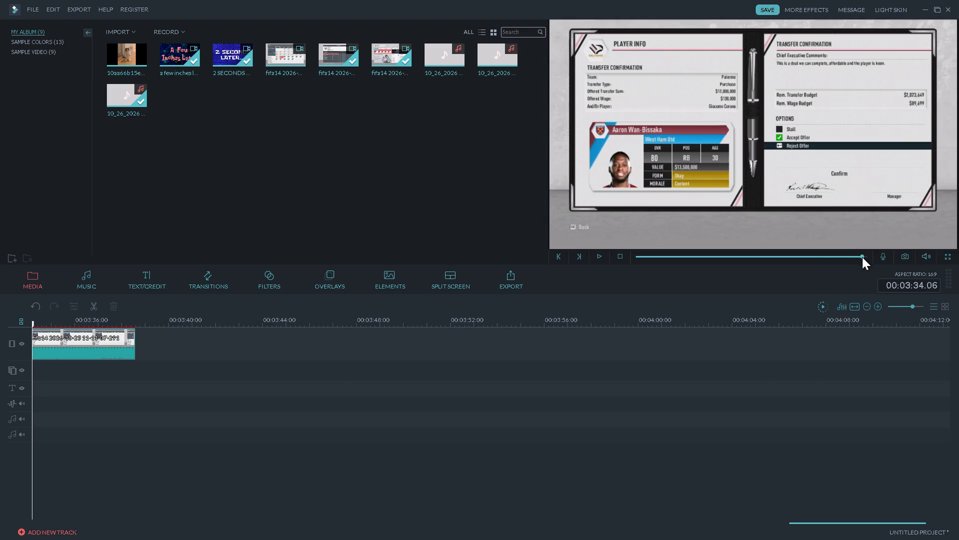
key(space)
key(space)
key(space)
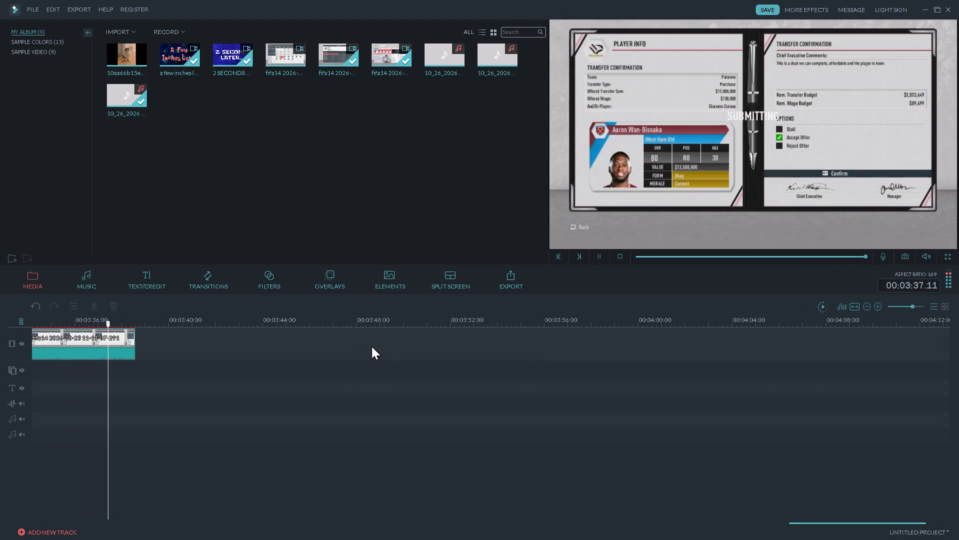
key(space)
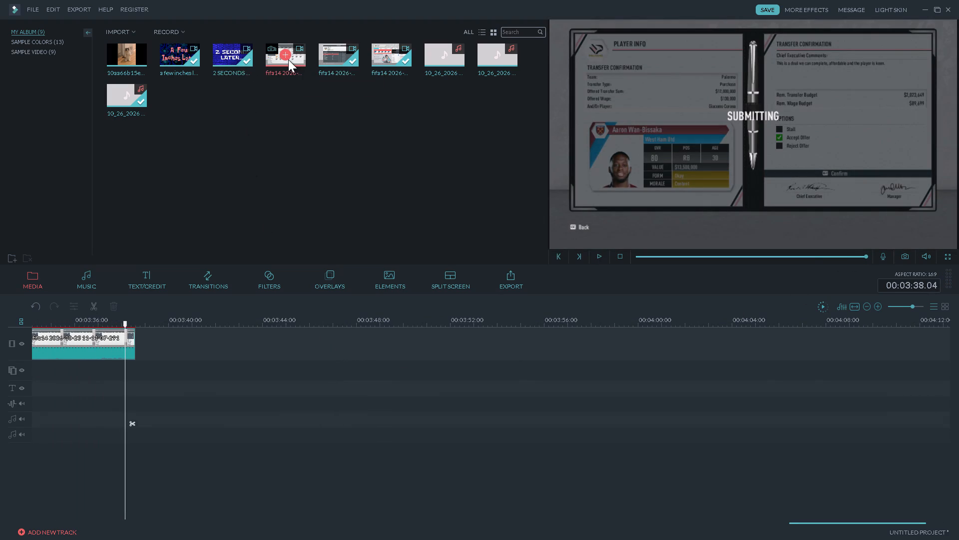
click(288, 59)
Preview the appended fifa14 clip's calendar section, raise the clip's audio volume to the maximum, and resume playback.
key(space)
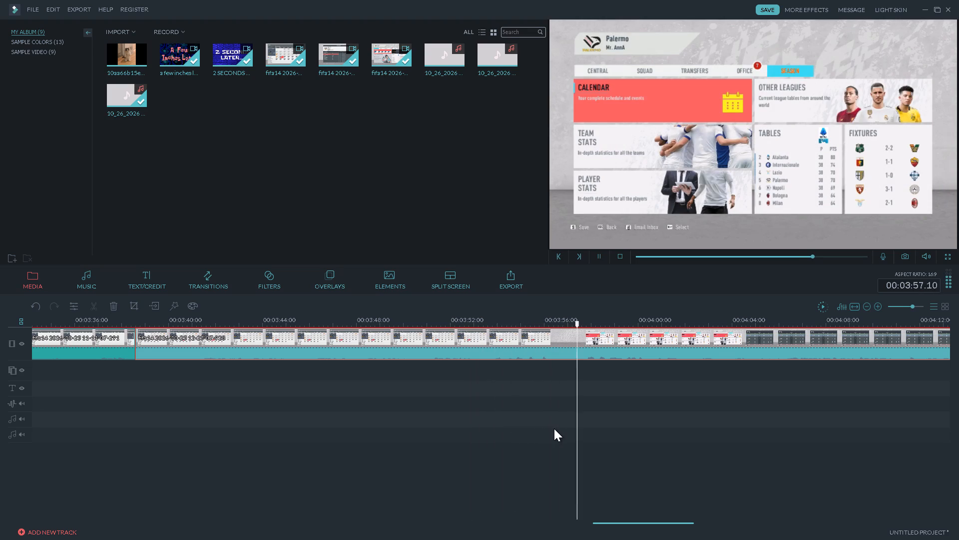
key(space)
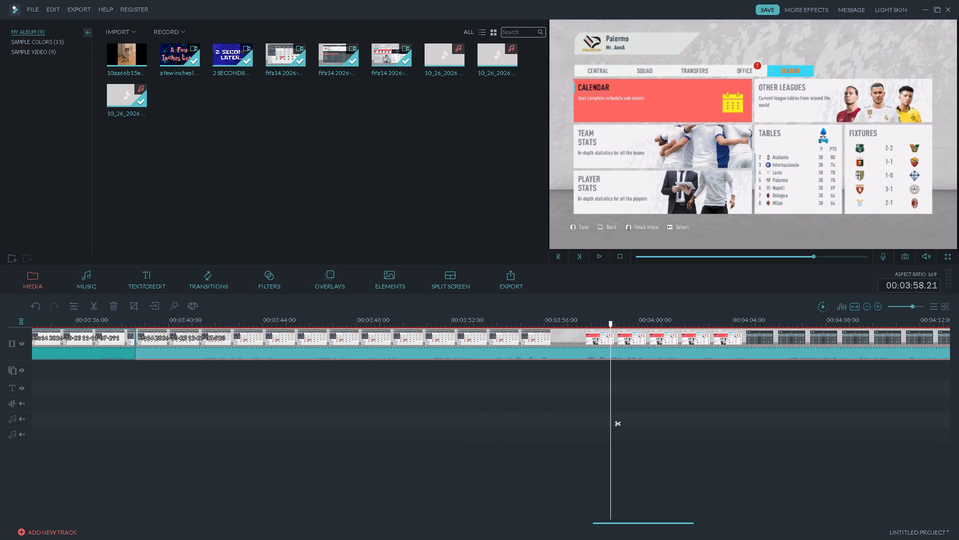
click(490, 323)
key(space)
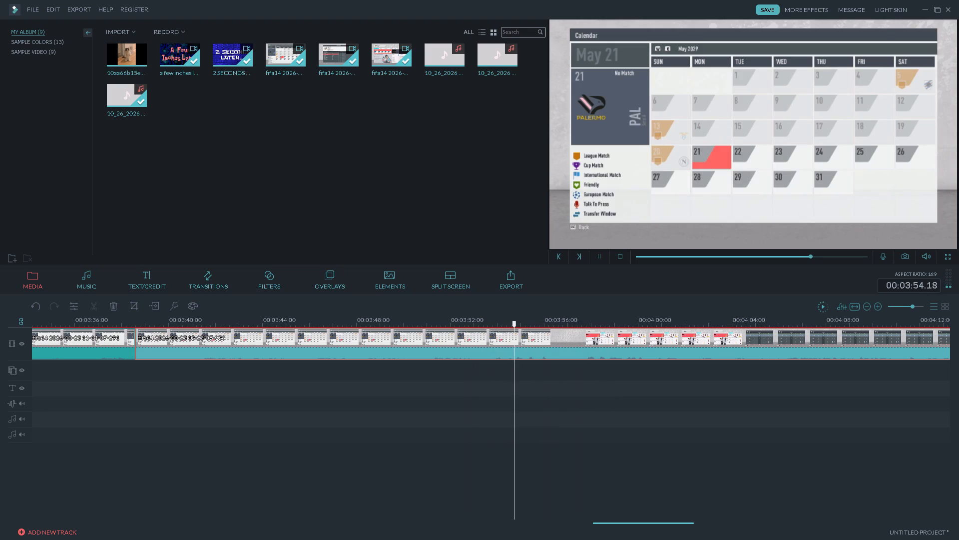
key(space)
double_click(309, 334)
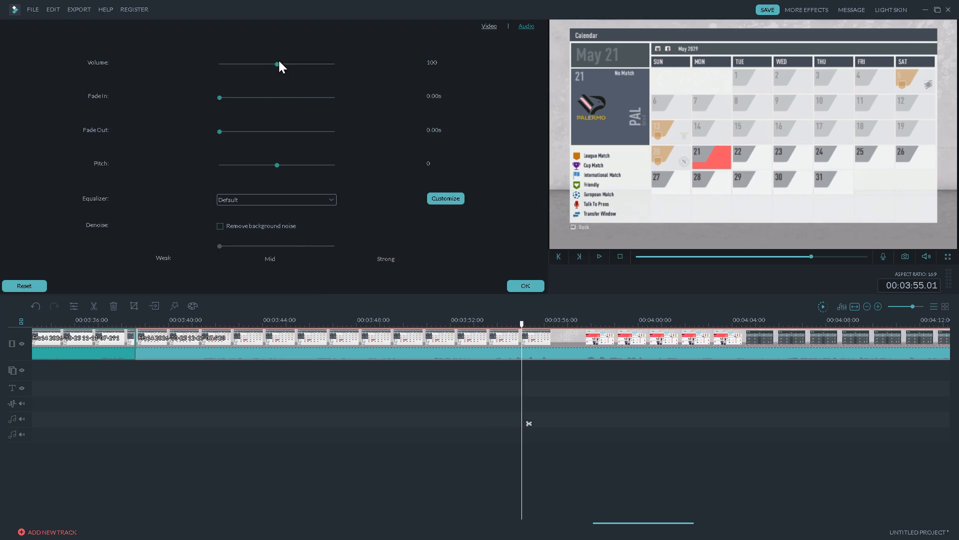
drag(278, 63, 713, 98)
click(522, 285)
key(space)
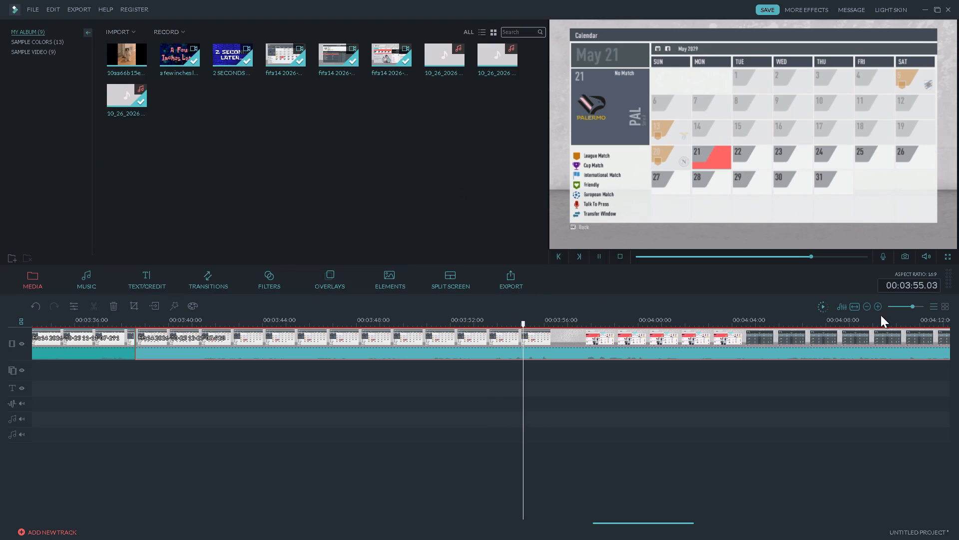
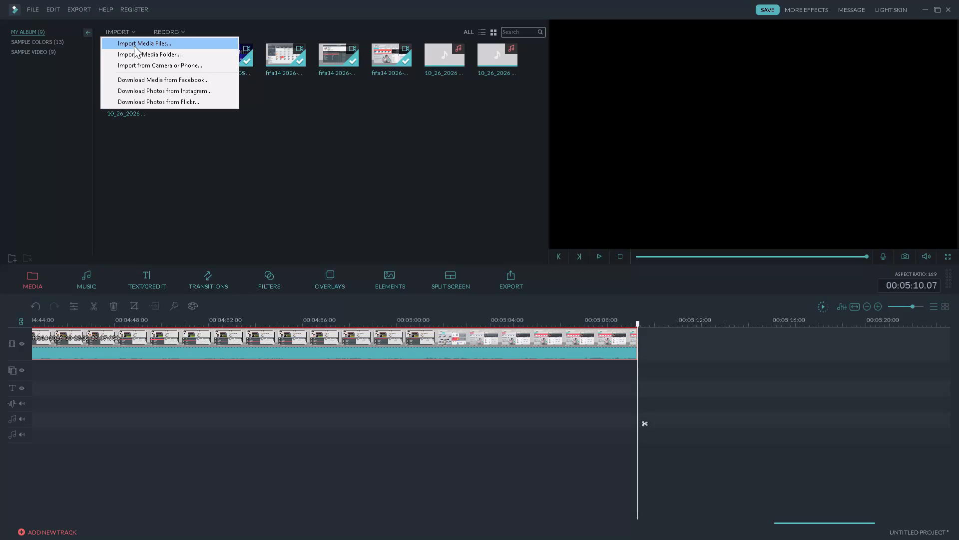
Import the picture images (30) of Ronaldo with a rose from Downloads into the media library.
click(136, 46)
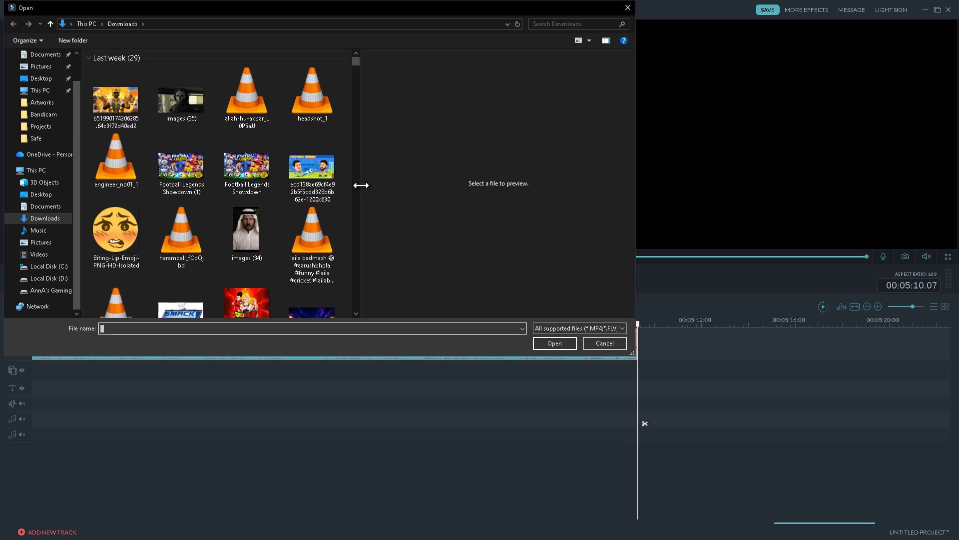
drag(361, 185, 519, 191)
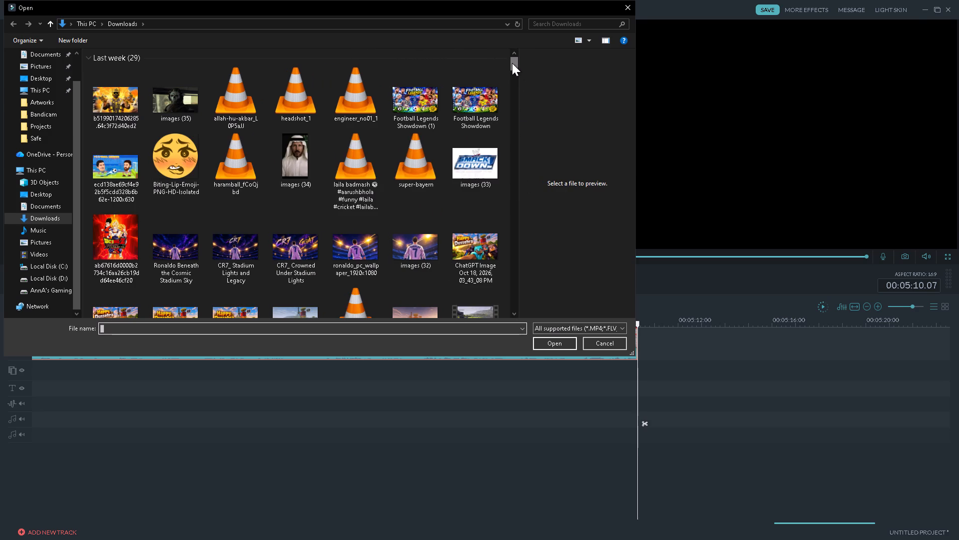
drag(514, 66, 516, 78)
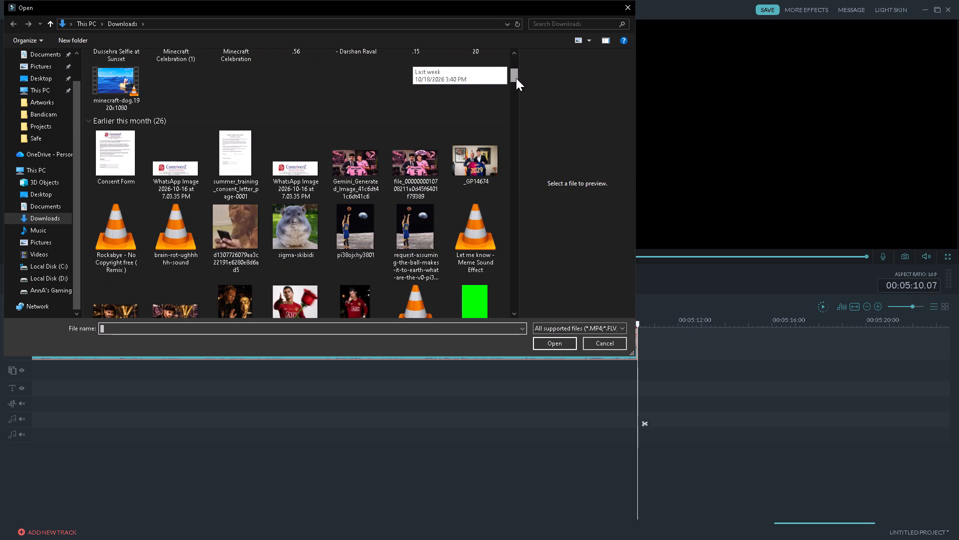
drag(516, 78, 516, 79)
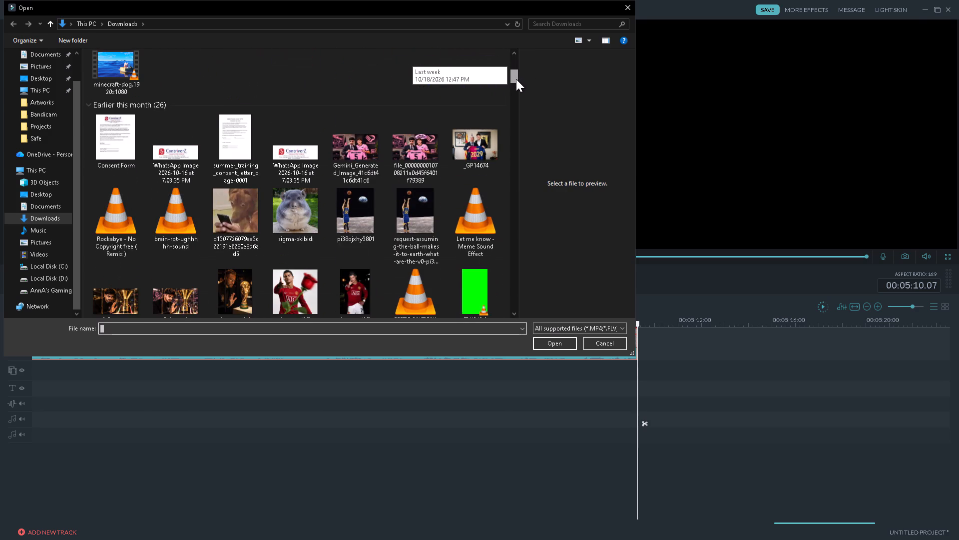
drag(516, 79, 516, 85)
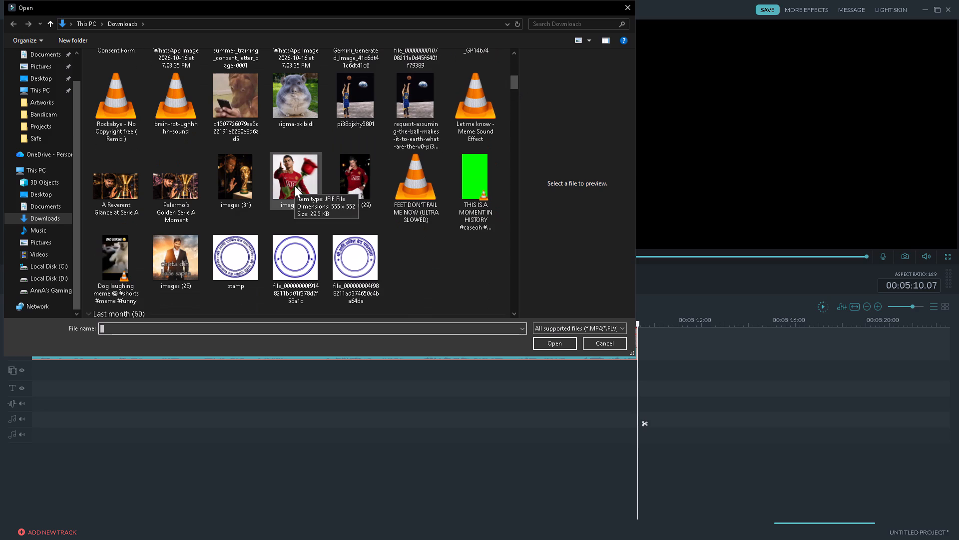
click(354, 183)
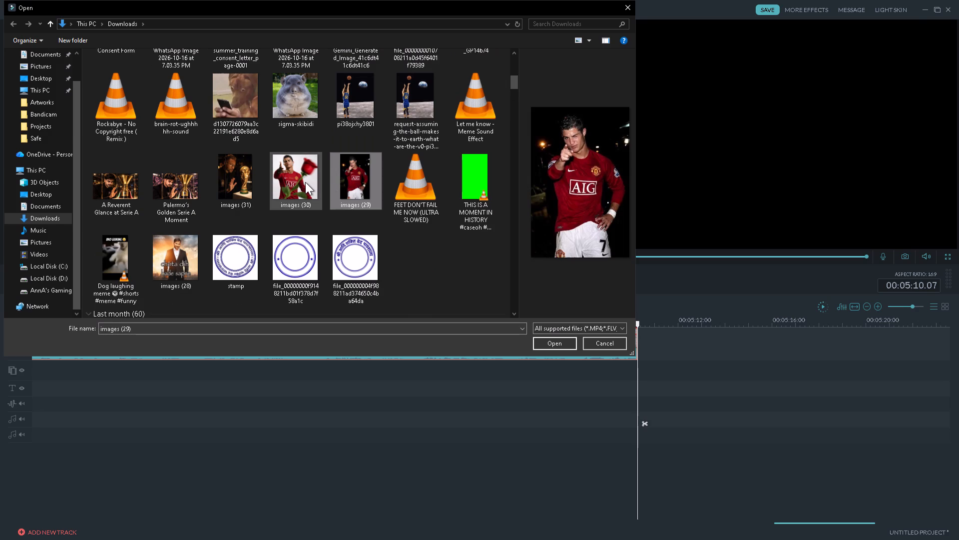
click(305, 182)
double_click(305, 182)
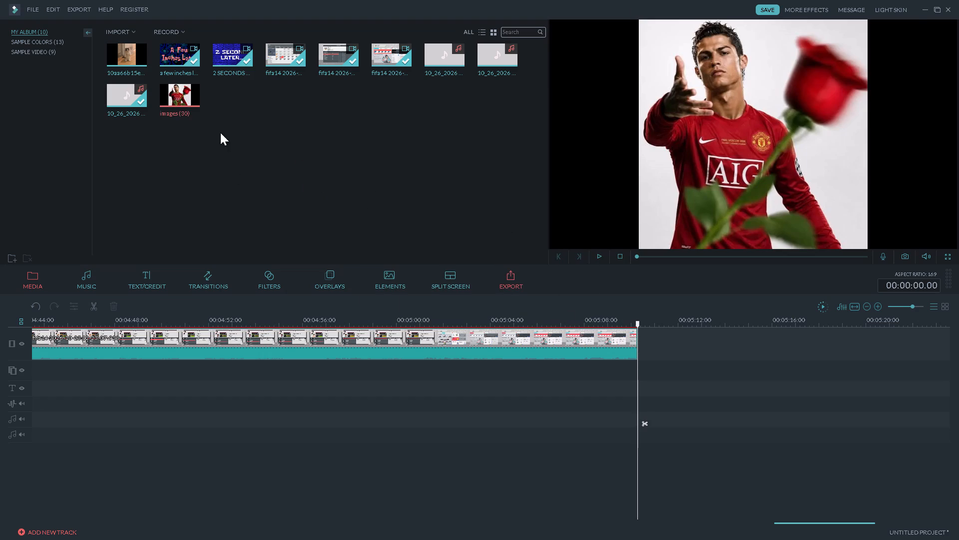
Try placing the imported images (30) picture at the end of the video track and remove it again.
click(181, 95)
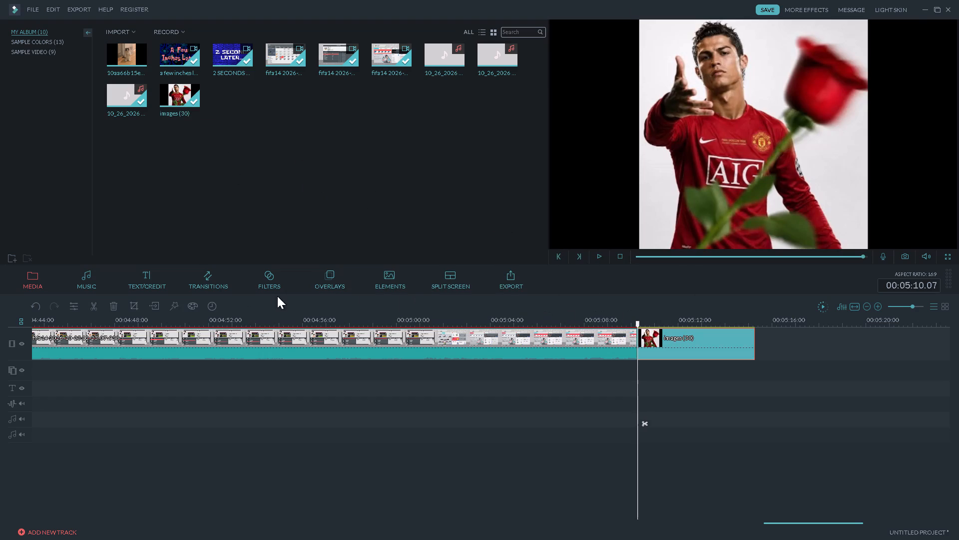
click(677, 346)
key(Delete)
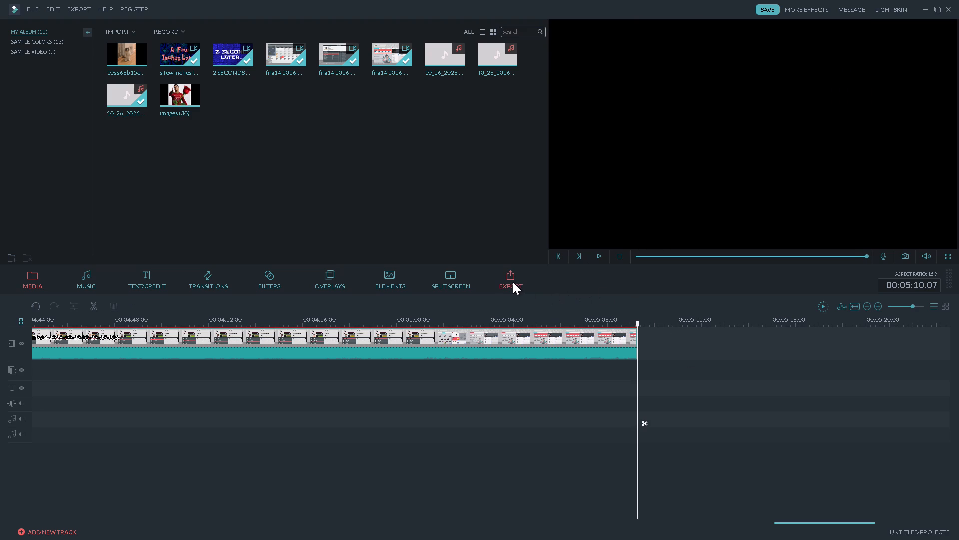
Save the project under the proposed file name.
key(ctrl+s)
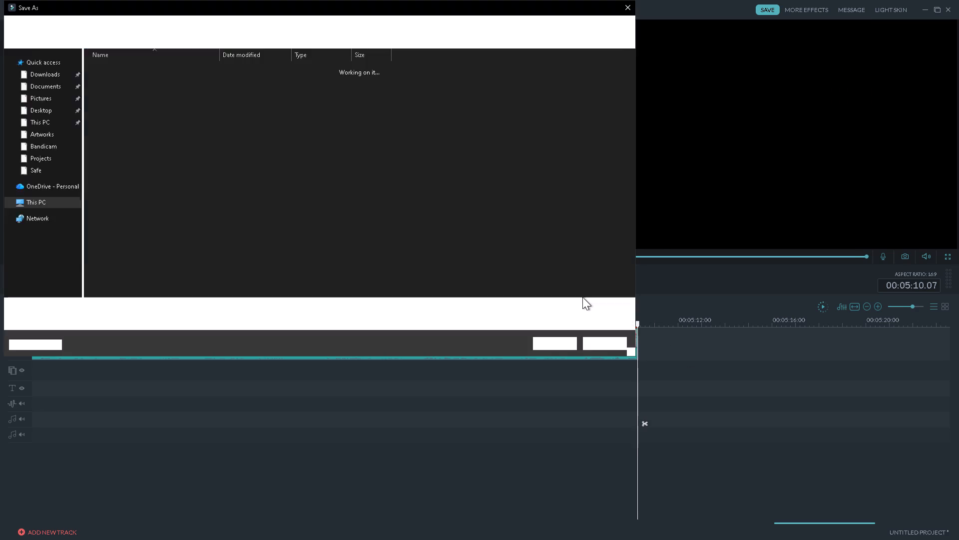
click(552, 344)
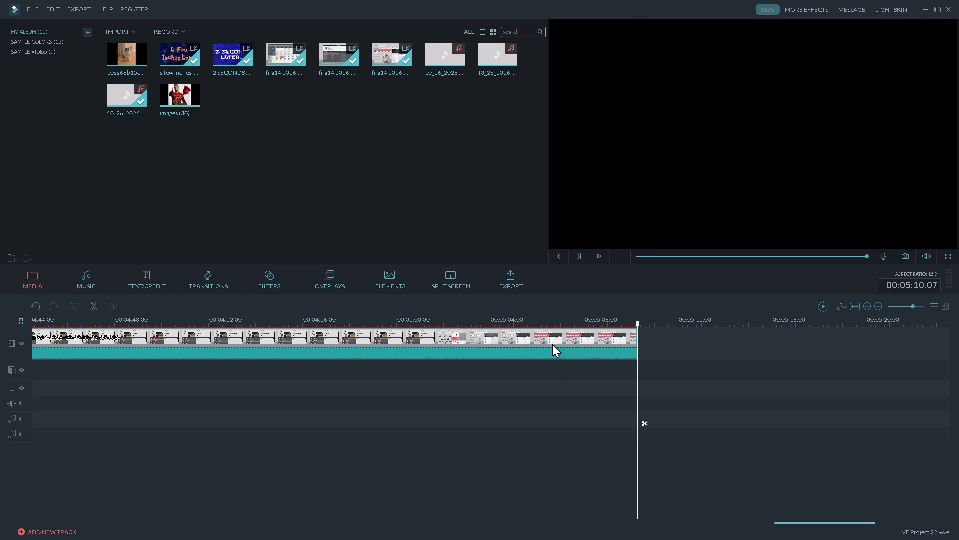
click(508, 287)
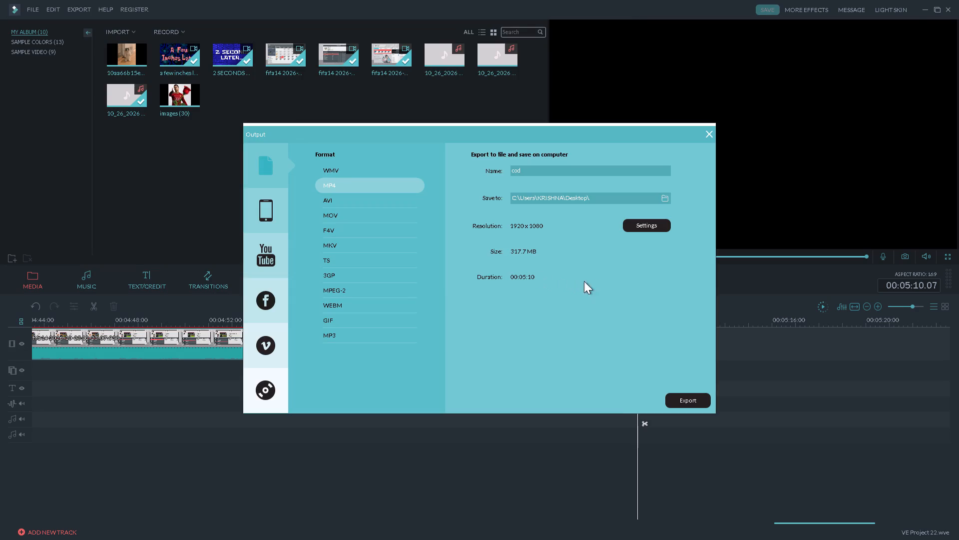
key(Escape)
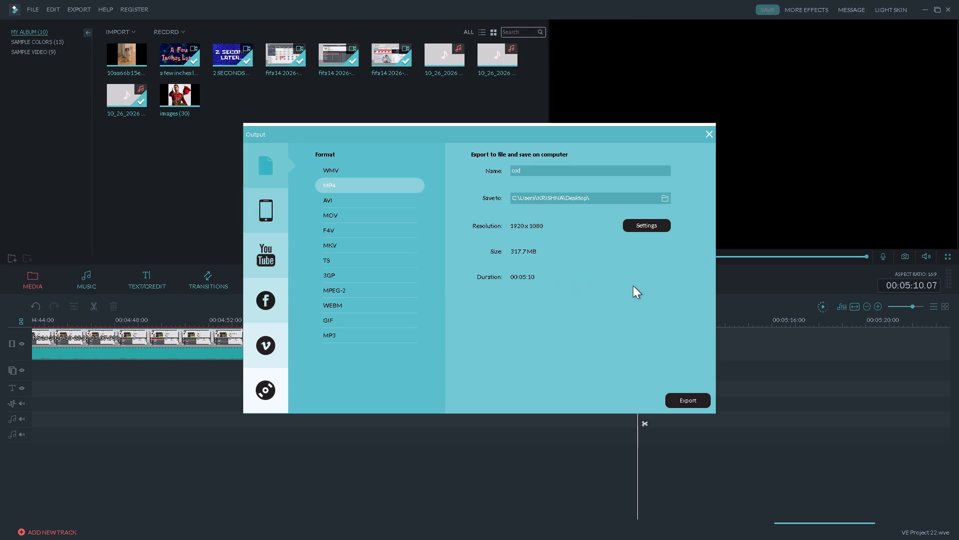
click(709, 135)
Return the playhead to the very beginning of the edited video.
click(908, 306)
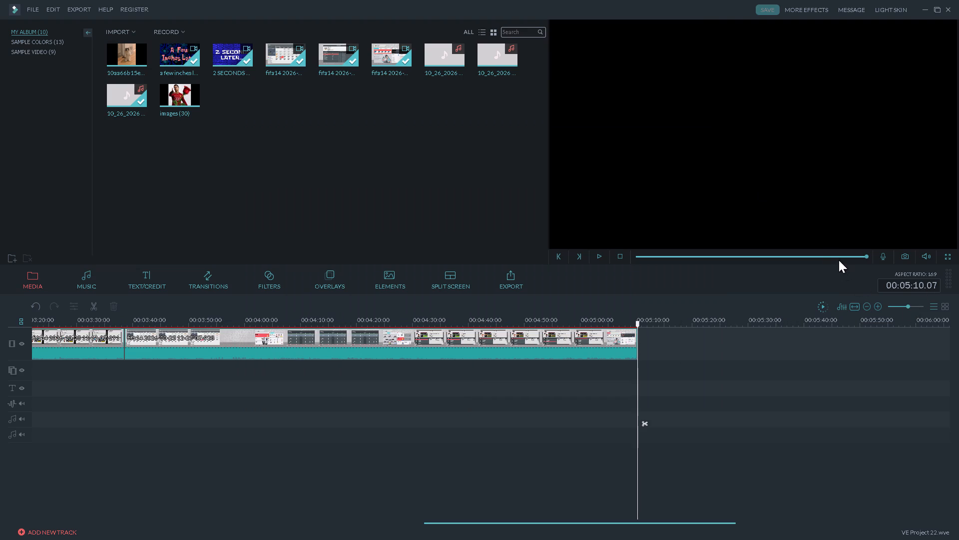
drag(812, 255, 524, 265)
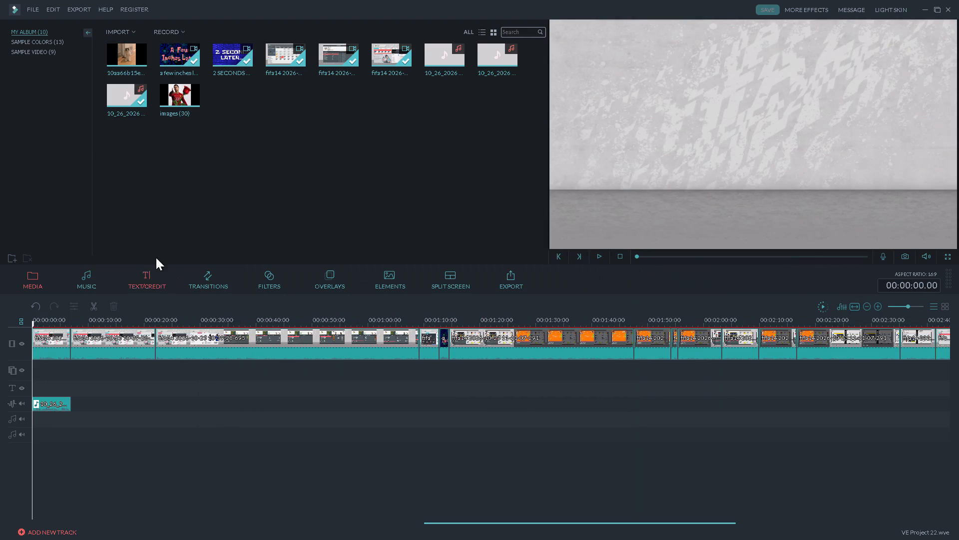
Switch to the Opera GX browser and open YouTube in a new tab.
click(192, 535)
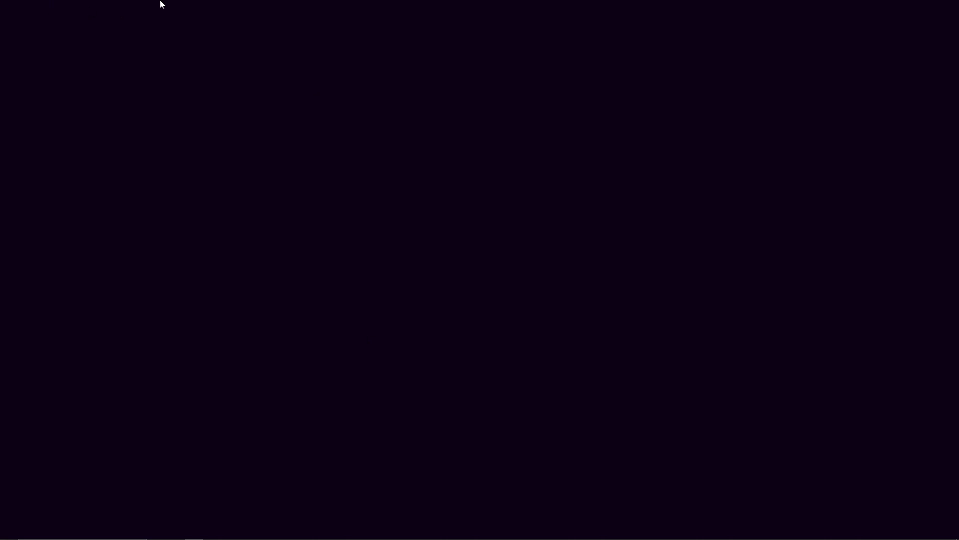
click(237, 10)
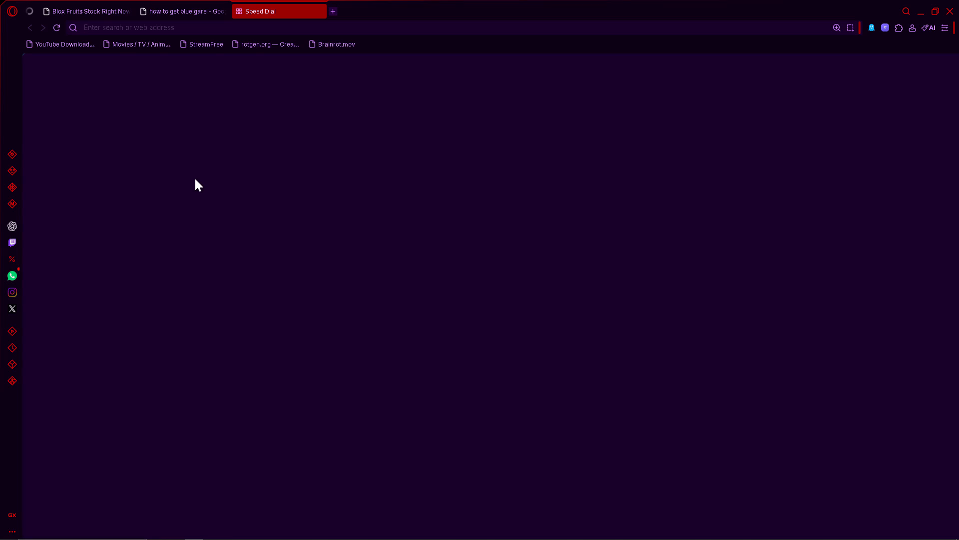
click(94, 159)
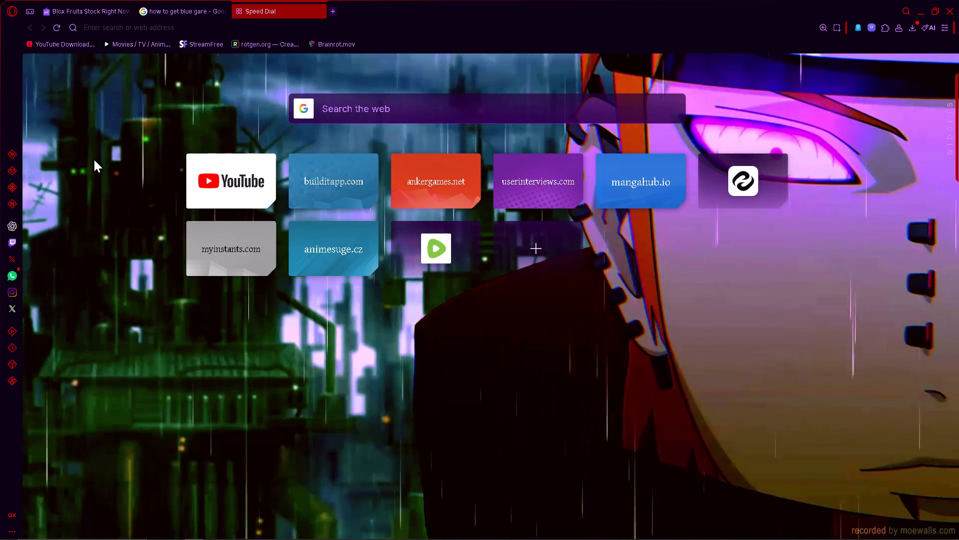
click(191, 176)
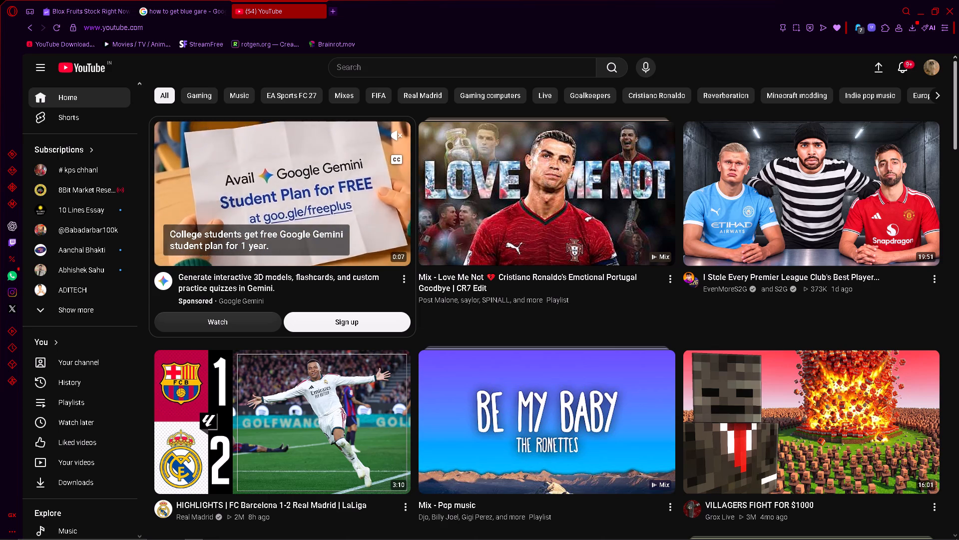
Search YouTube for "football background music no copyright".
click(420, 64)
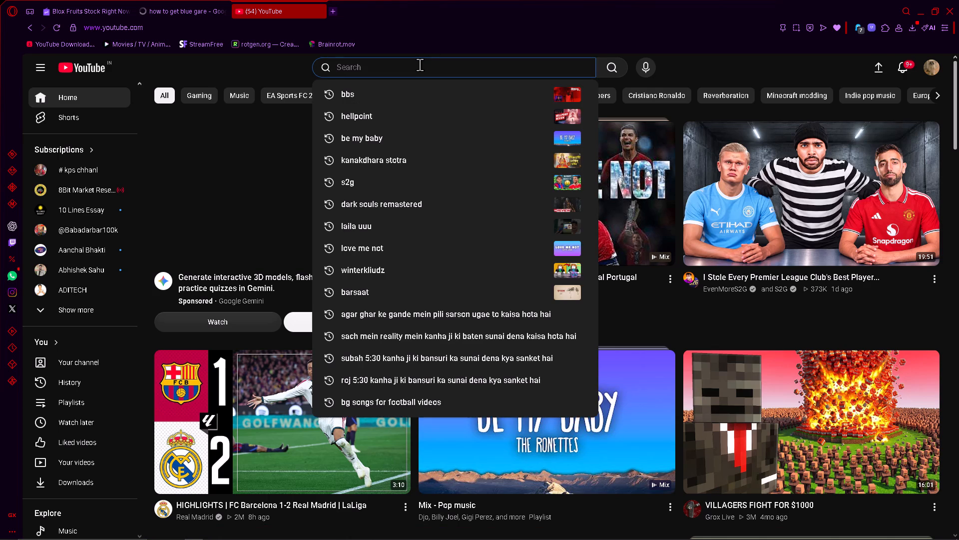
text(fotb)
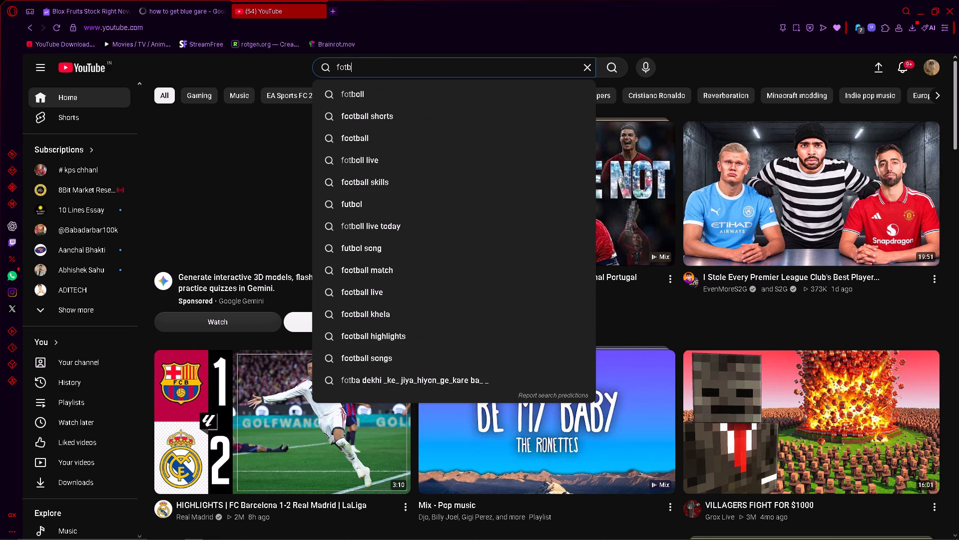
key(Down)
key(space)
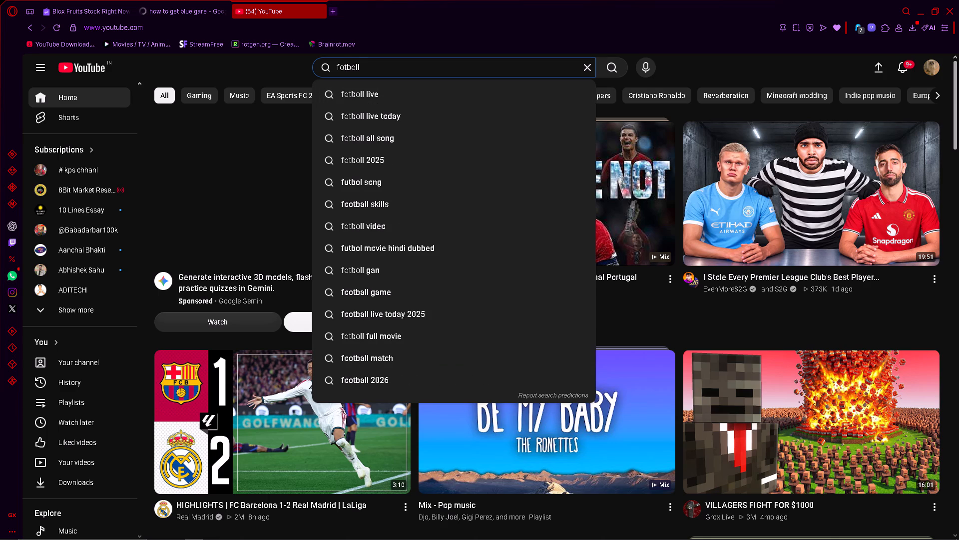
key(BackSpace)
key(BackSpace)
key(BackSpace)
key(BackSpace)
key(BackSpace)
key(BackSpace)
key(BackSpace)
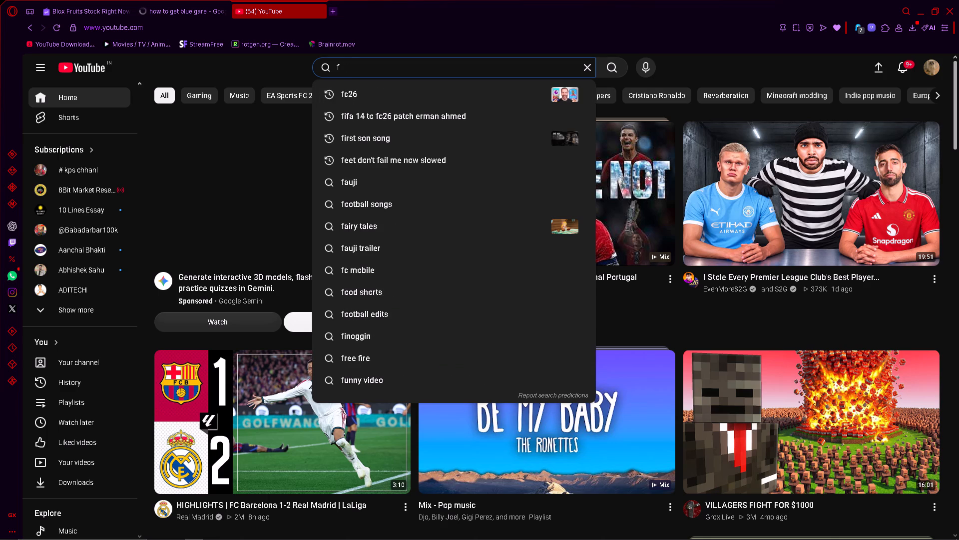
text(pp)
key(BackSpace)
key(BackSpace)
text(ootrb)
key(Down)
key(space)
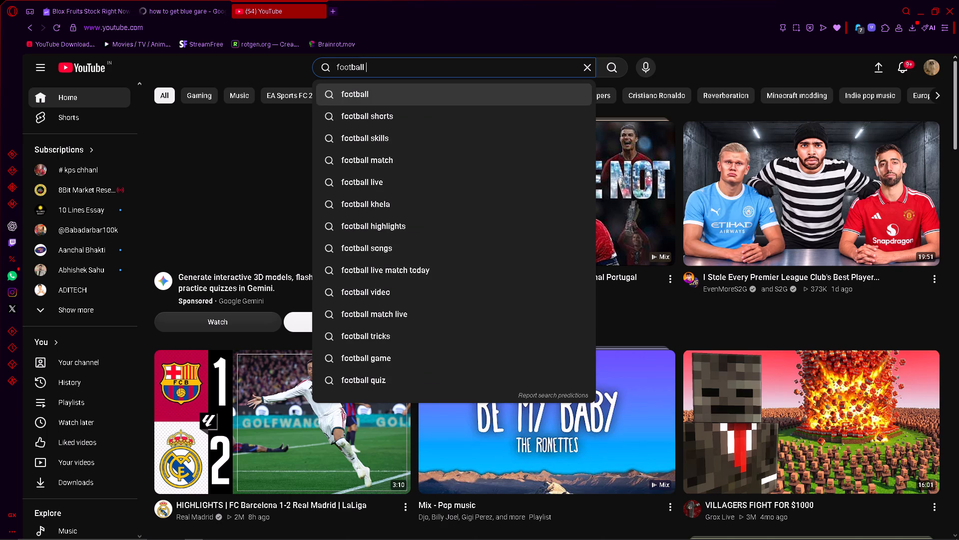
text(bg music no)
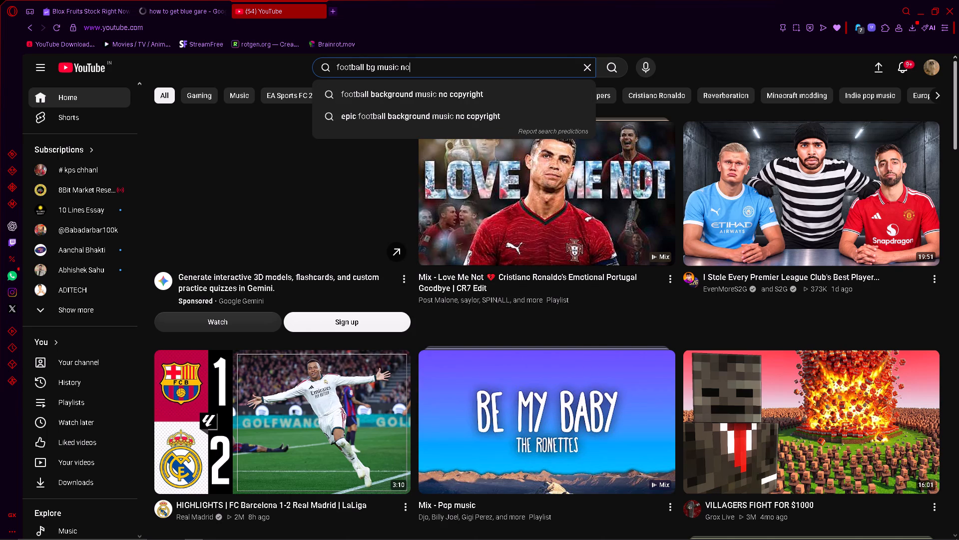
key(Down)
key(Return)
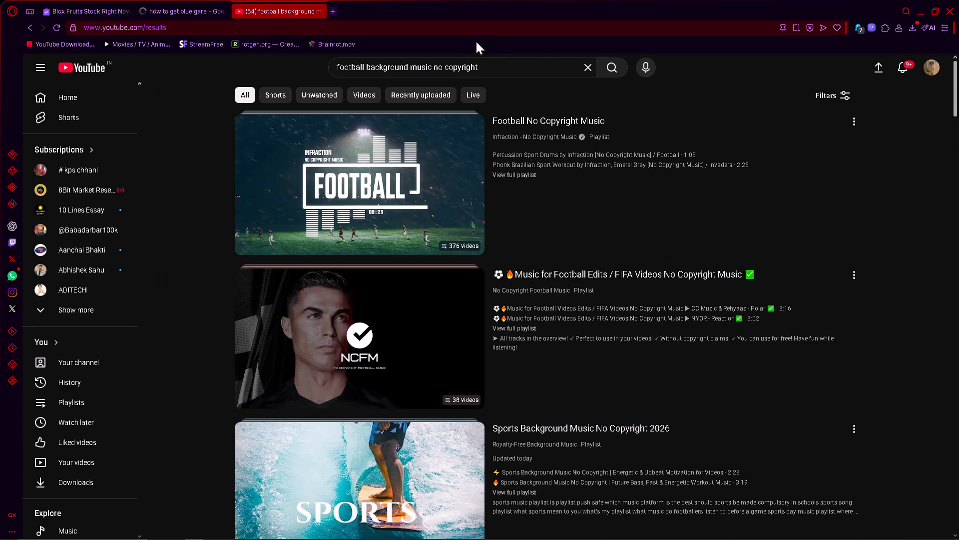
Look through the search results for football background music that is free of copyright.
drag(958, 83, 957, 159)
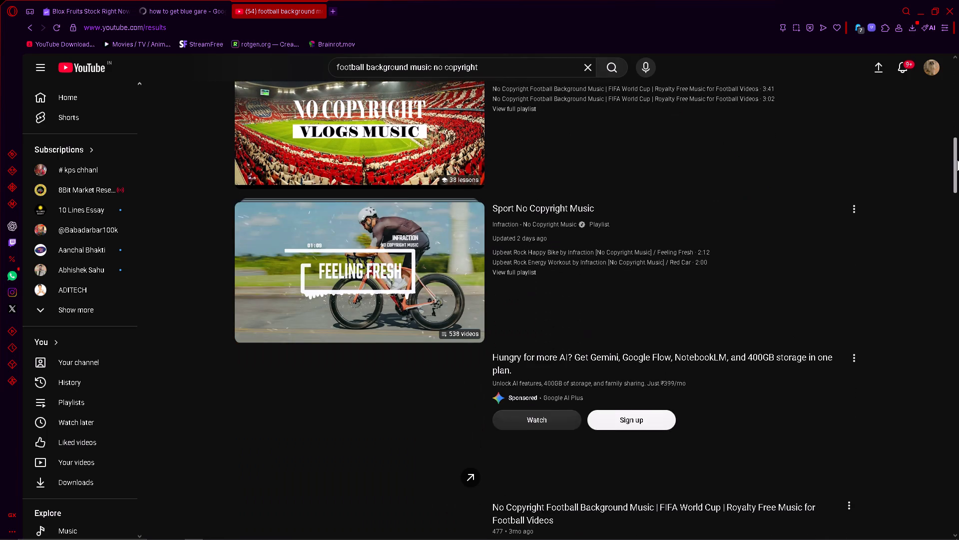
drag(957, 159, 958, 178)
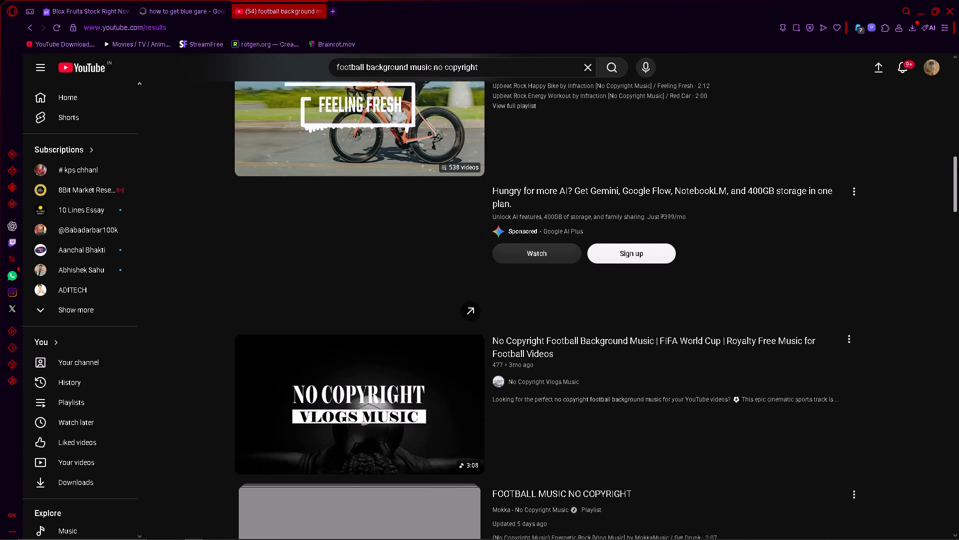
drag(958, 178, 958, 254)
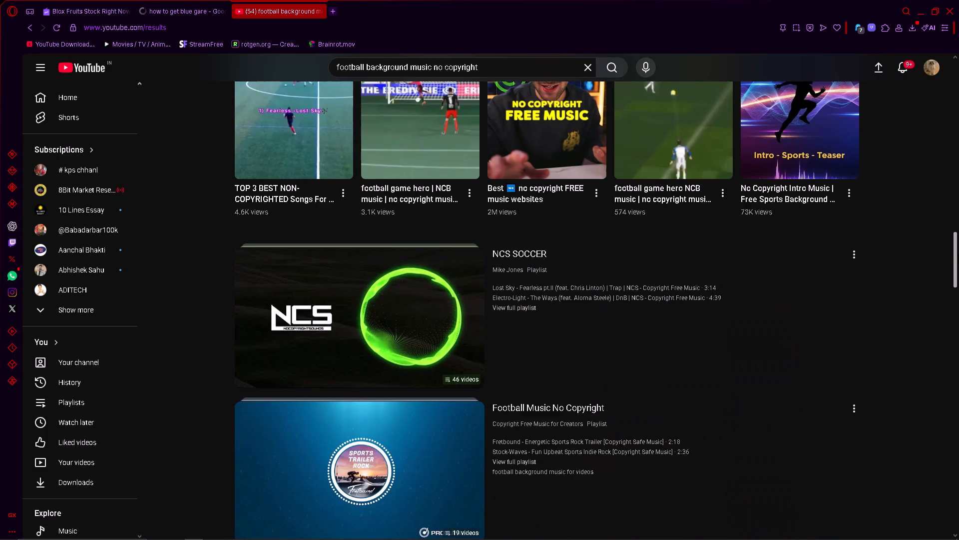
drag(958, 254, 958, 243)
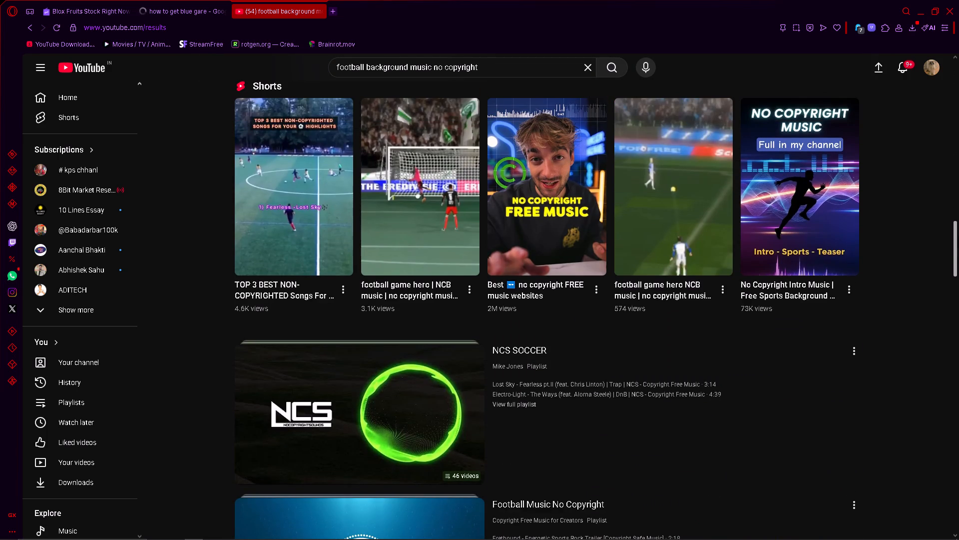
click(958, 235)
drag(958, 232, 958, 260)
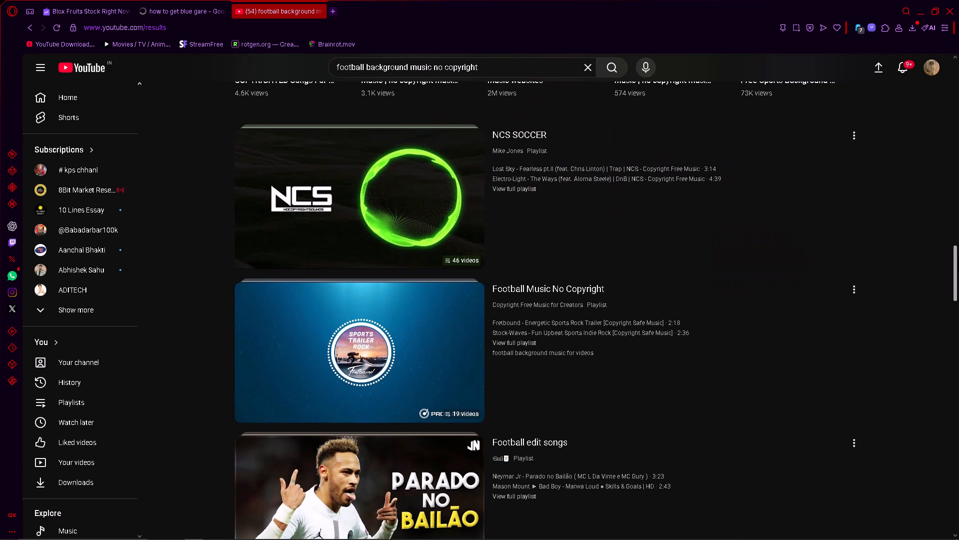
drag(958, 260, 958, 316)
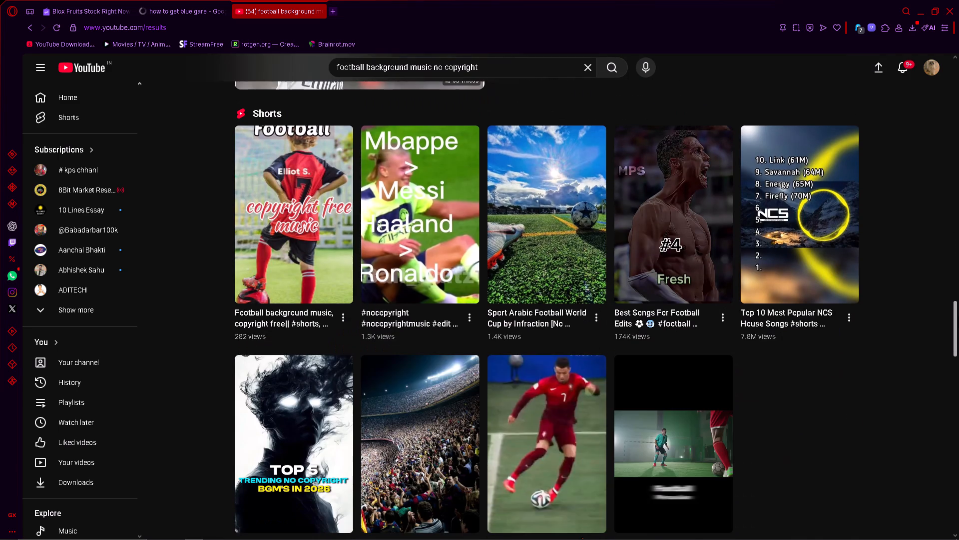
drag(958, 316, 958, 355)
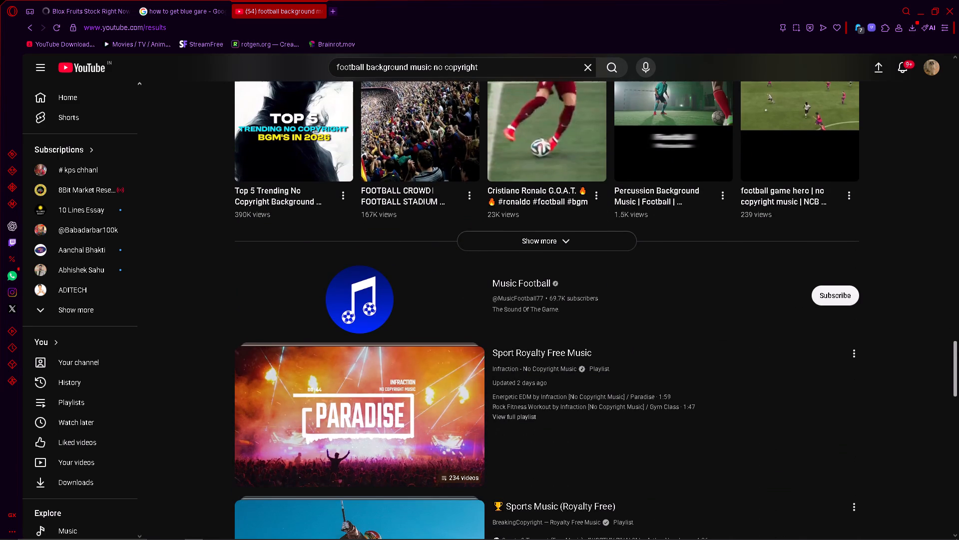
drag(958, 375, 958, 420)
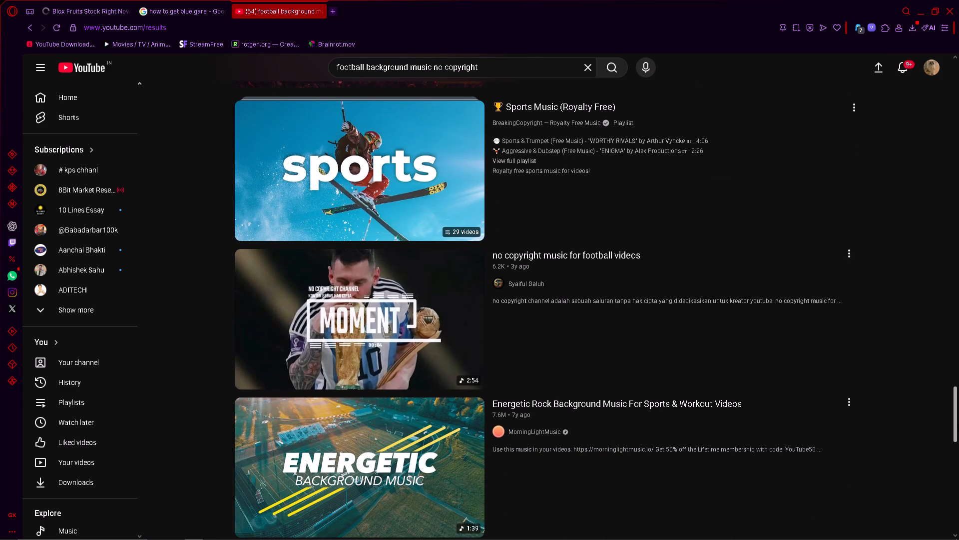
Open the "Sports Music (Royalty Free)" playlist and preview its first track, "Worthy Rivals", from about 0:19.
click(356, 146)
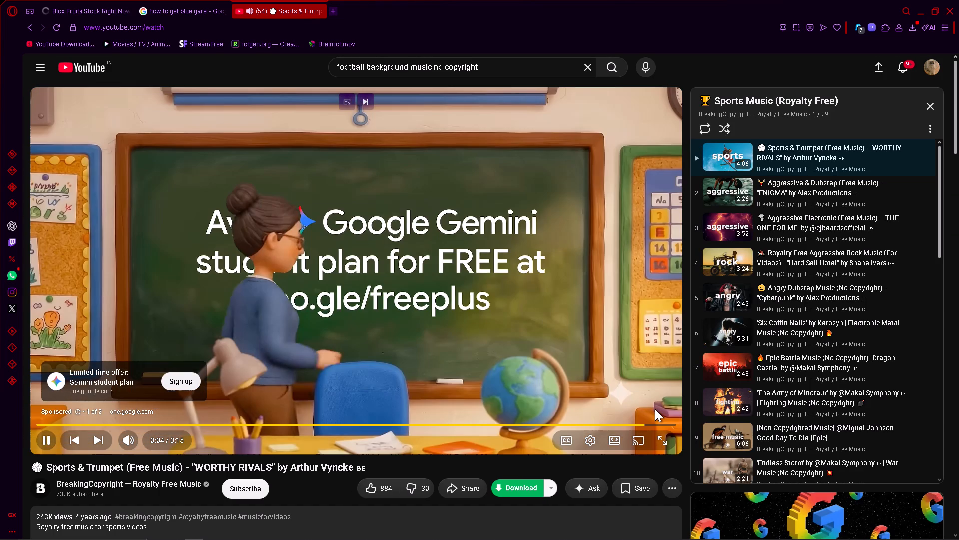
click(655, 409)
click(87, 425)
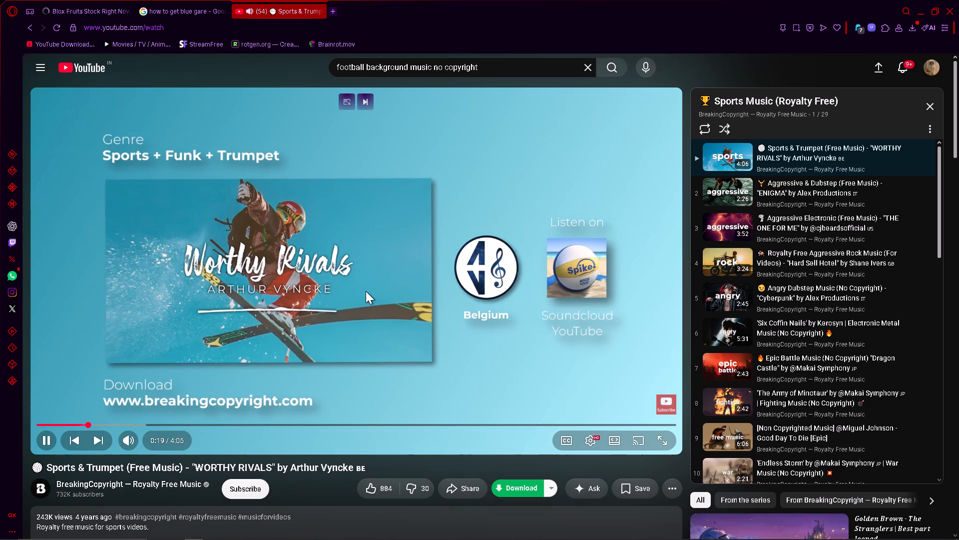
click(367, 290)
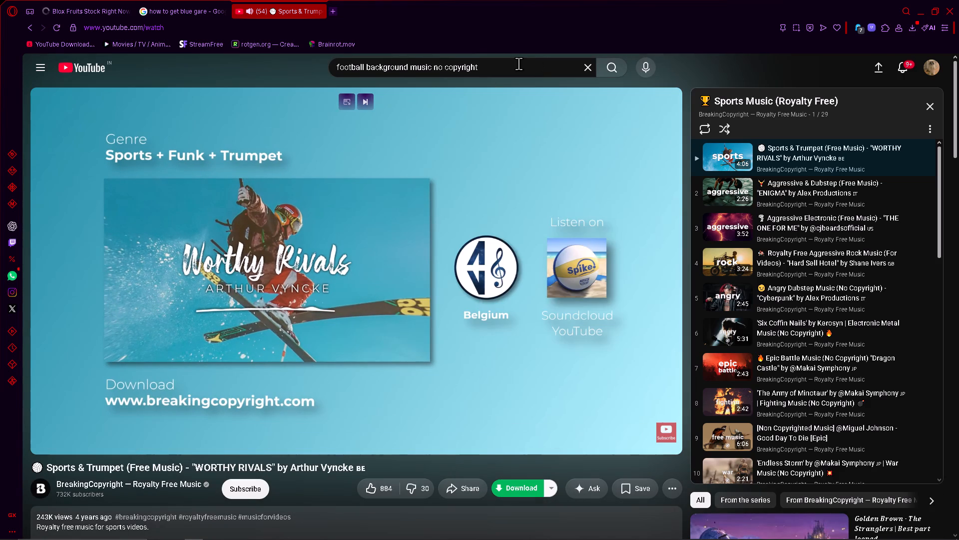
Search YouTube for "fc music no copyright".
click(506, 63)
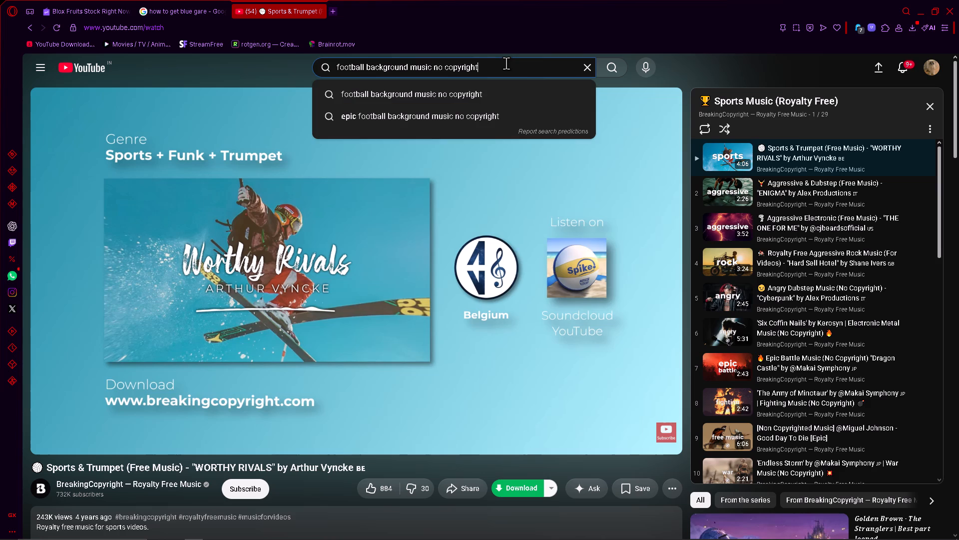
key(ctrl+a)
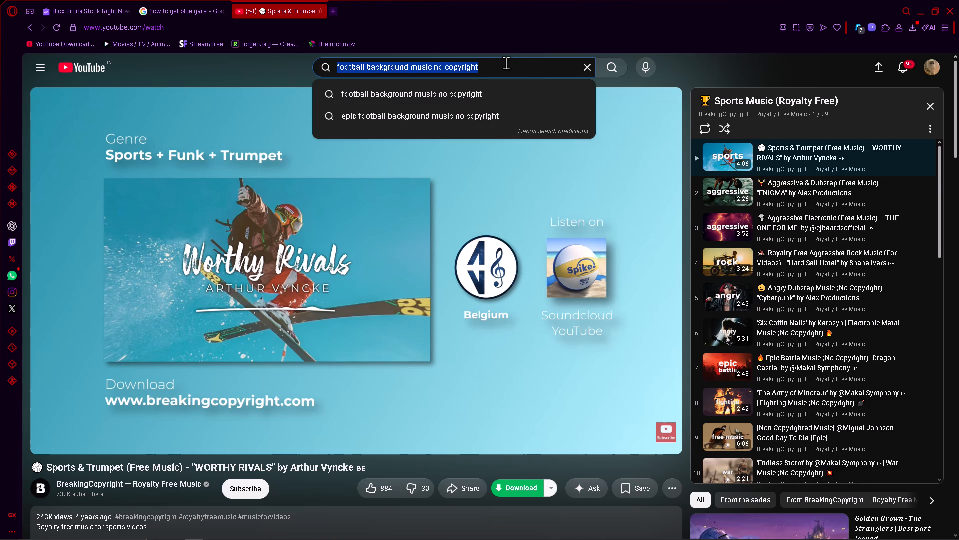
text(fc music)
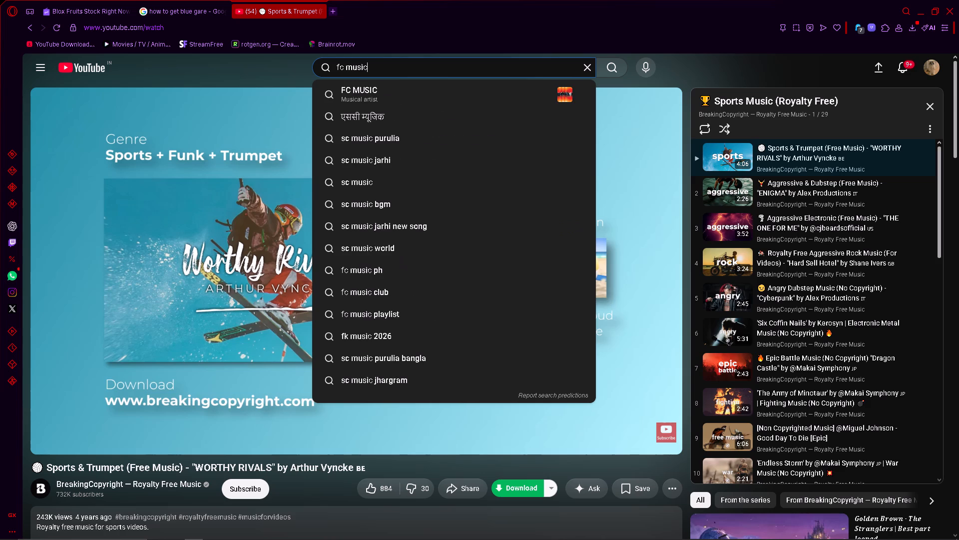
text(no)
key(space)
key(BackSpace)
key(BackSpace)
key(BackSpace)
key(space)
text(no cop)
key(Down)
key(Return)
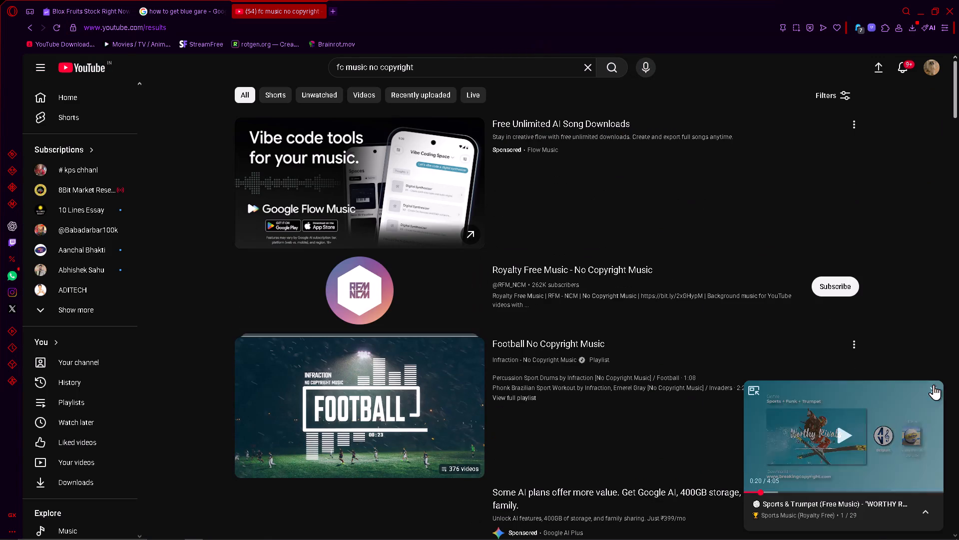
Dismiss the miniplayer, open the "Football No Copyright Music" playlist and preview "Percussion Sport Drums" from 0:16 and 0:06.
click(935, 389)
drag(957, 96, 958, 130)
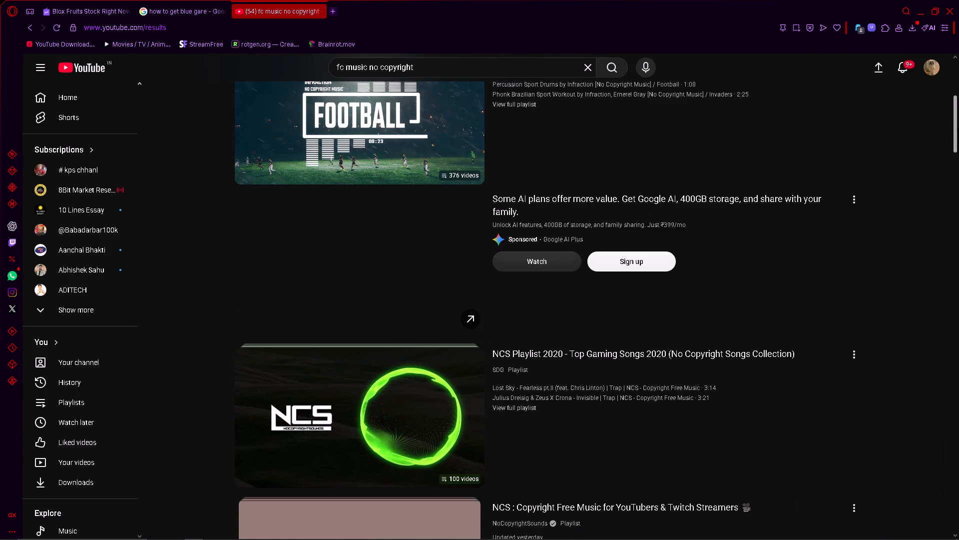
drag(958, 130, 958, 123)
click(411, 167)
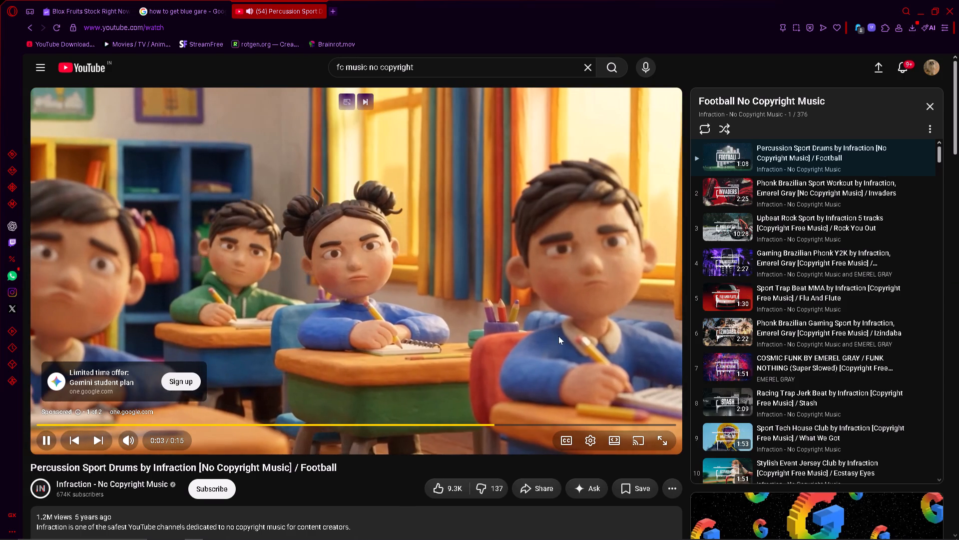
click(654, 404)
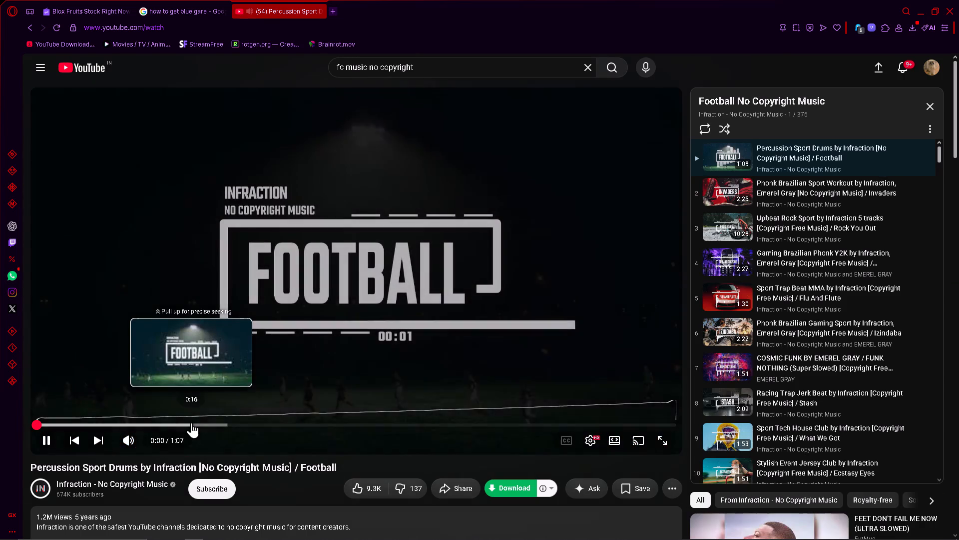
click(191, 422)
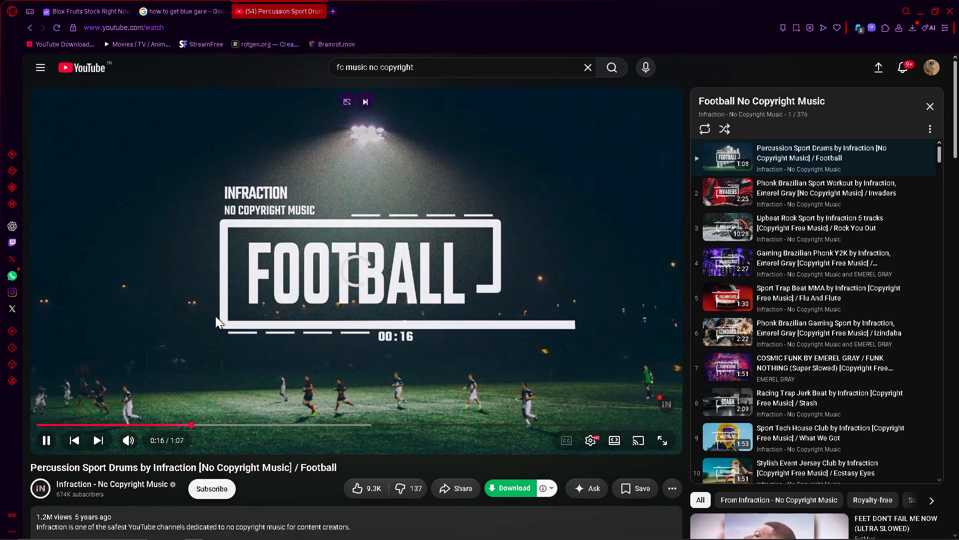
click(223, 317)
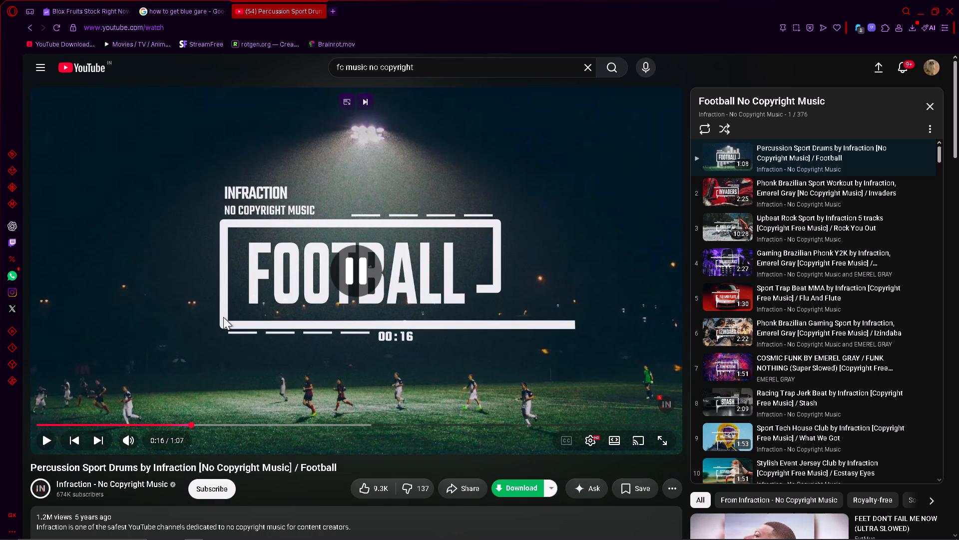
click(223, 317)
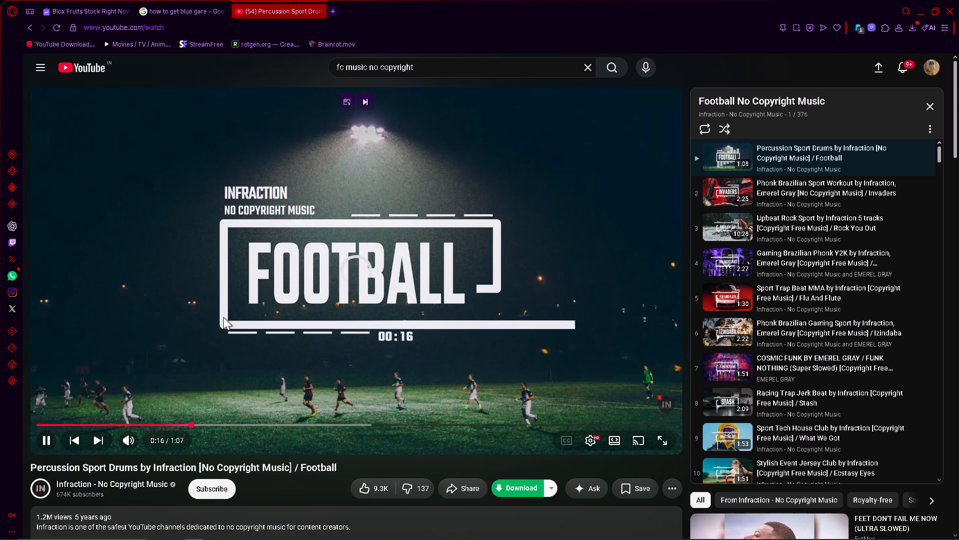
click(101, 422)
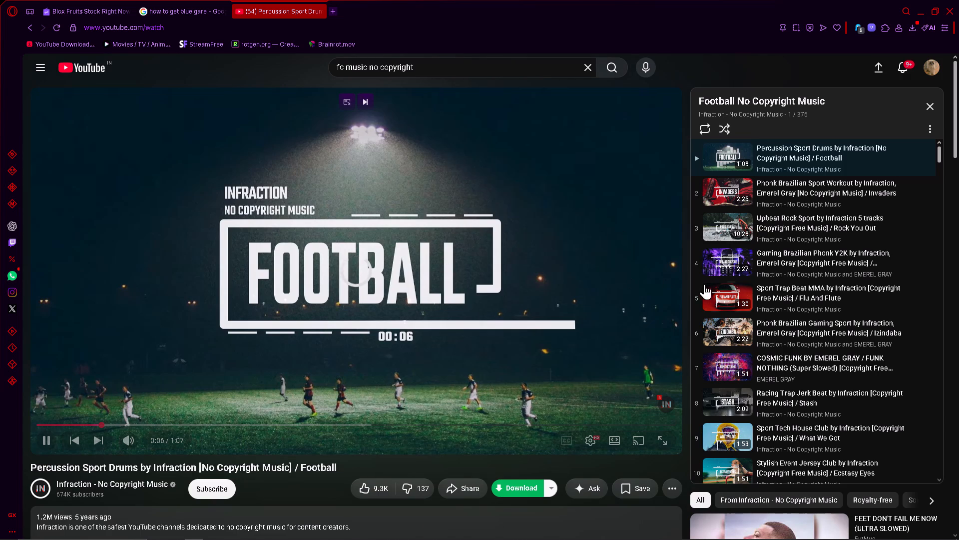
click(296, 250)
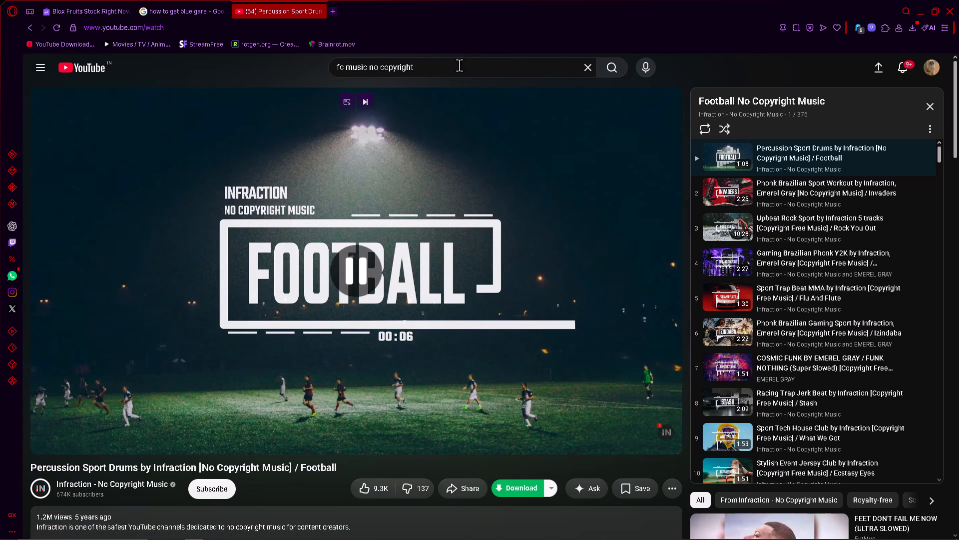
Start a new YouTube search with "cham" and look through the videos suggested alongside the current track.
click(459, 65)
key(ctrl+a)
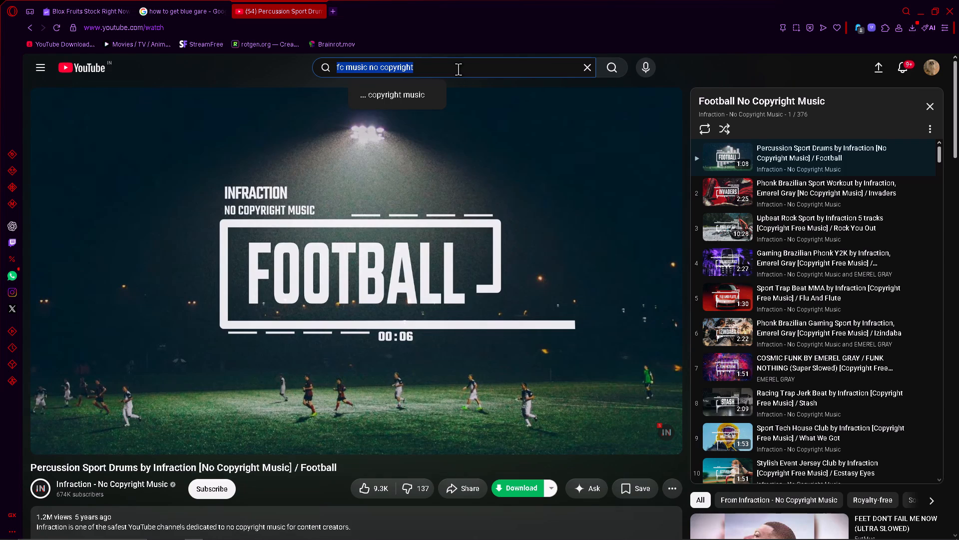
text(cham)
drag(958, 97, 958, 119)
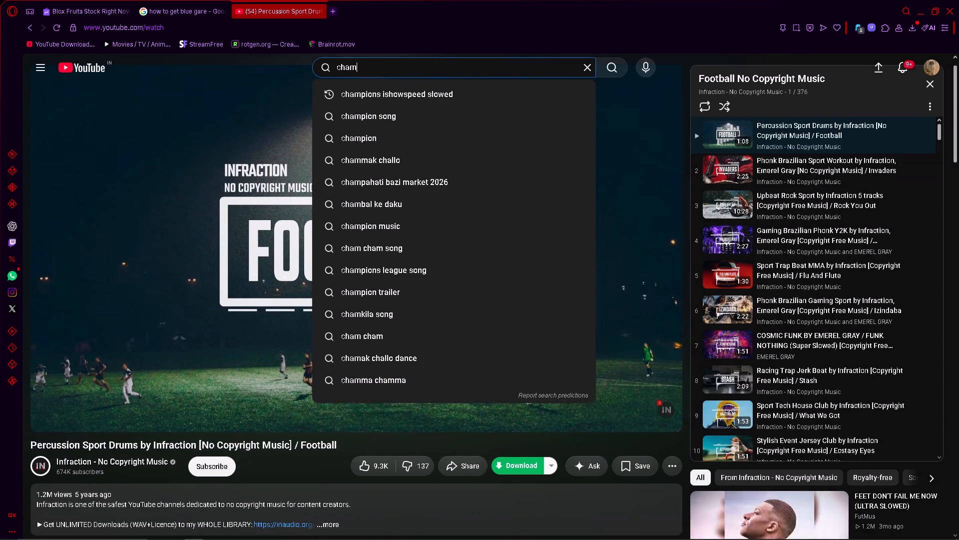
drag(958, 119, 958, 174)
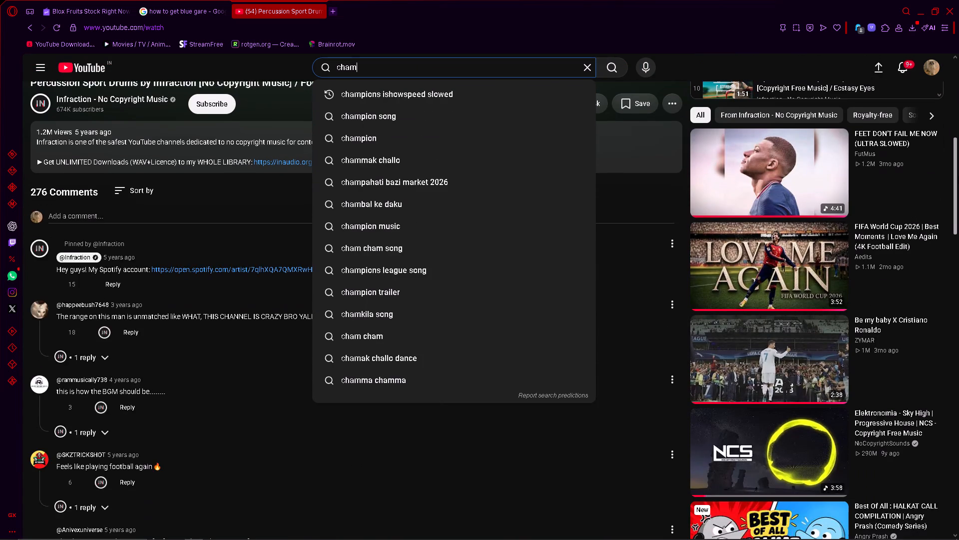
drag(958, 174, 958, 191)
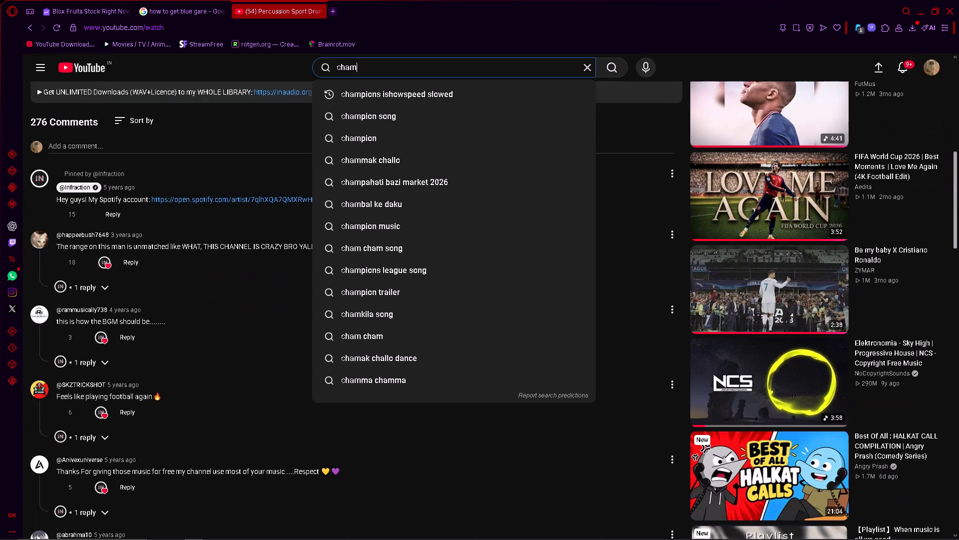
drag(958, 191, 958, 228)
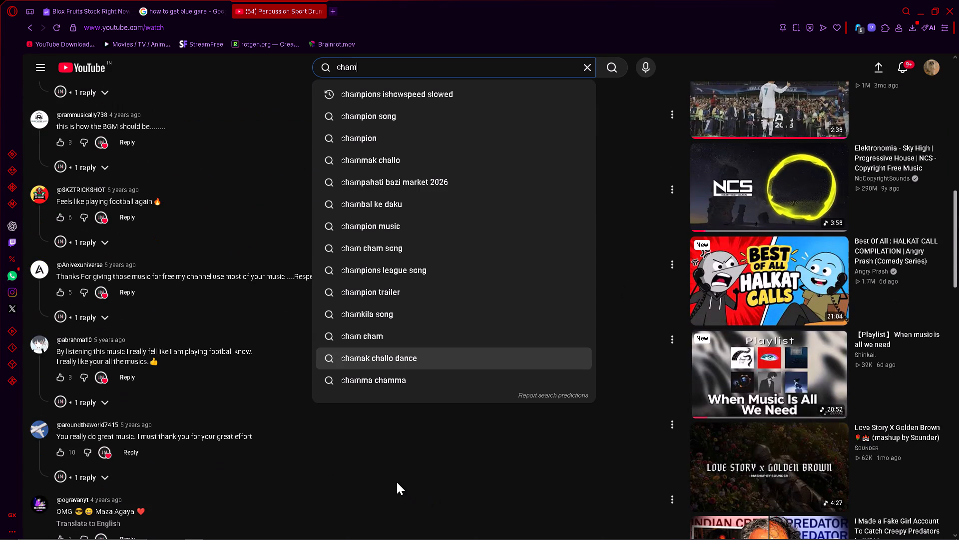
click(397, 482)
Switch to Filmora and import all seven music tracks from the "funny" subfolder of the Desktop "background music" folder.
key(alt+Tab)
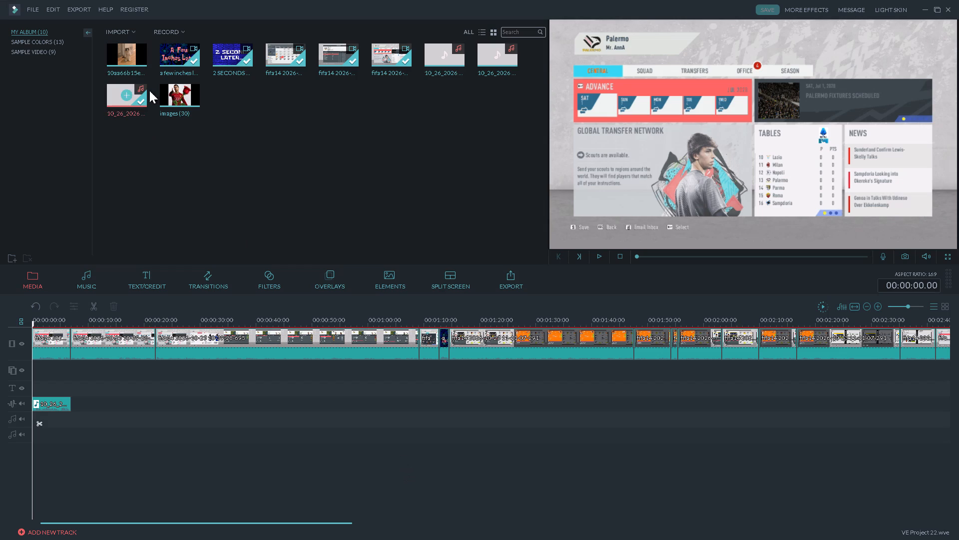
click(120, 36)
click(126, 31)
click(130, 42)
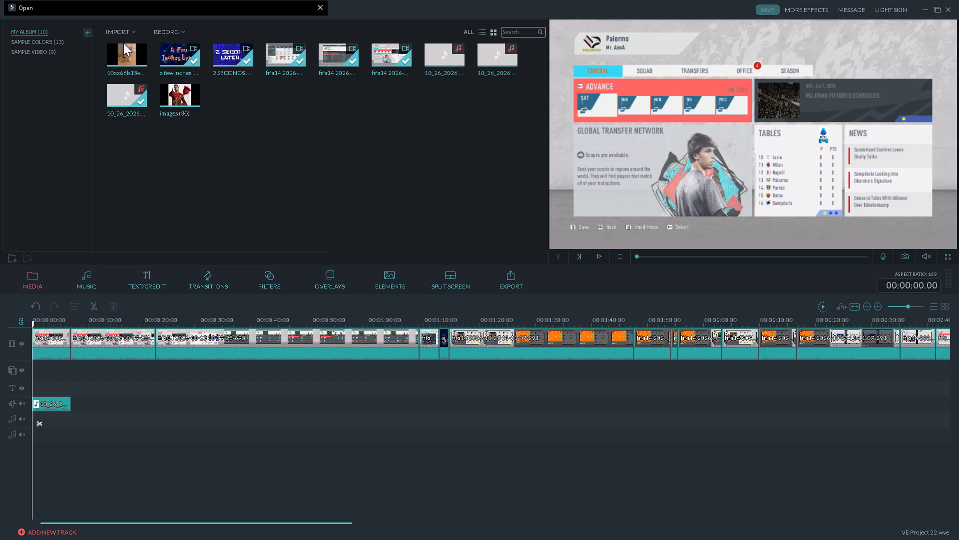
click(43, 190)
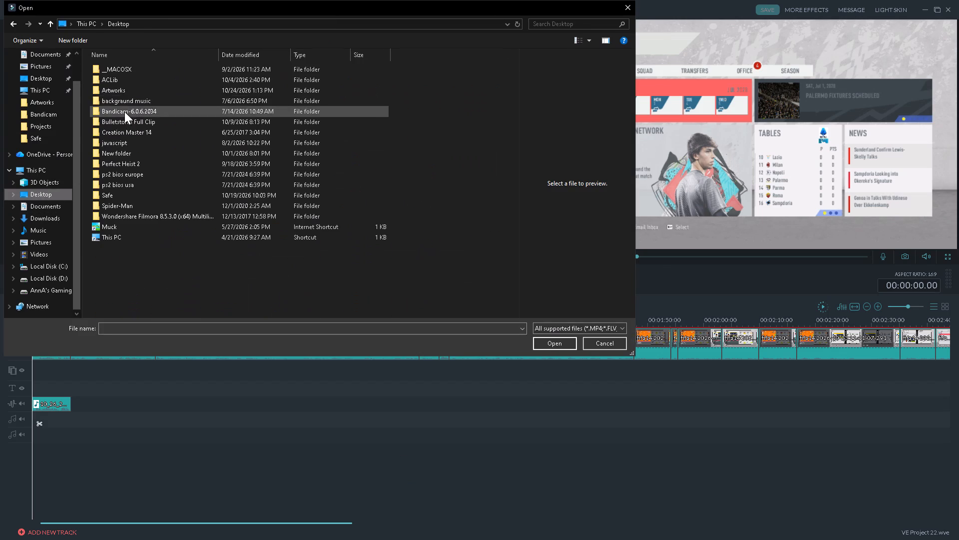
click(142, 102)
double_click(103, 101)
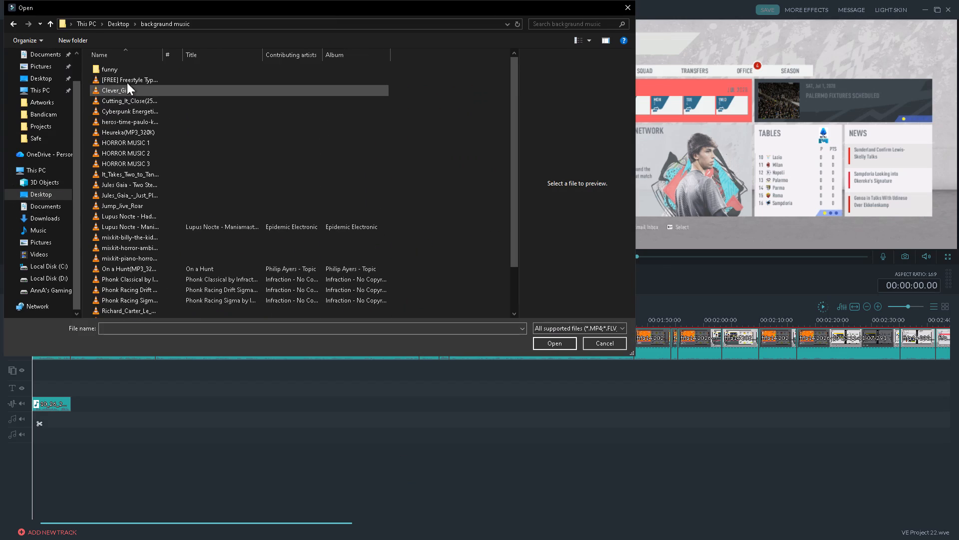
click(127, 69)
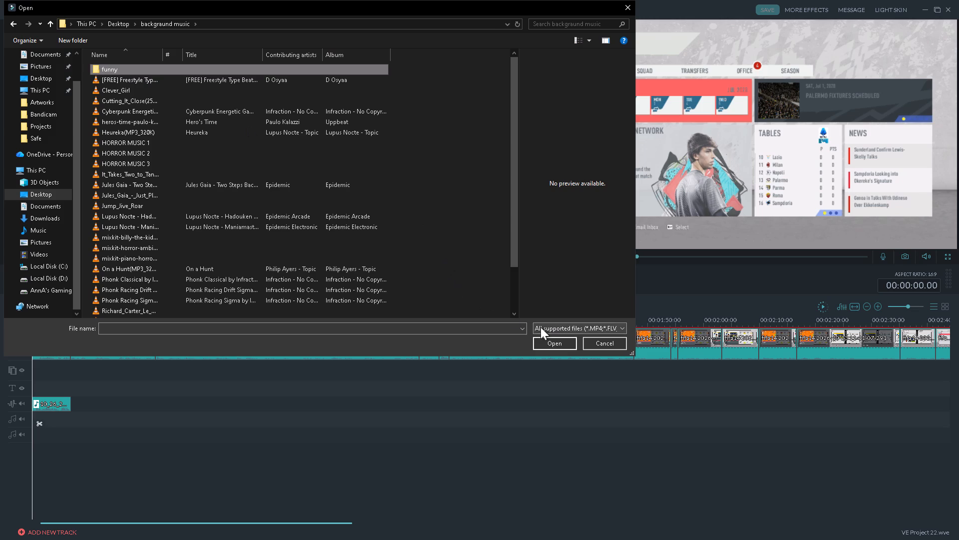
click(552, 340)
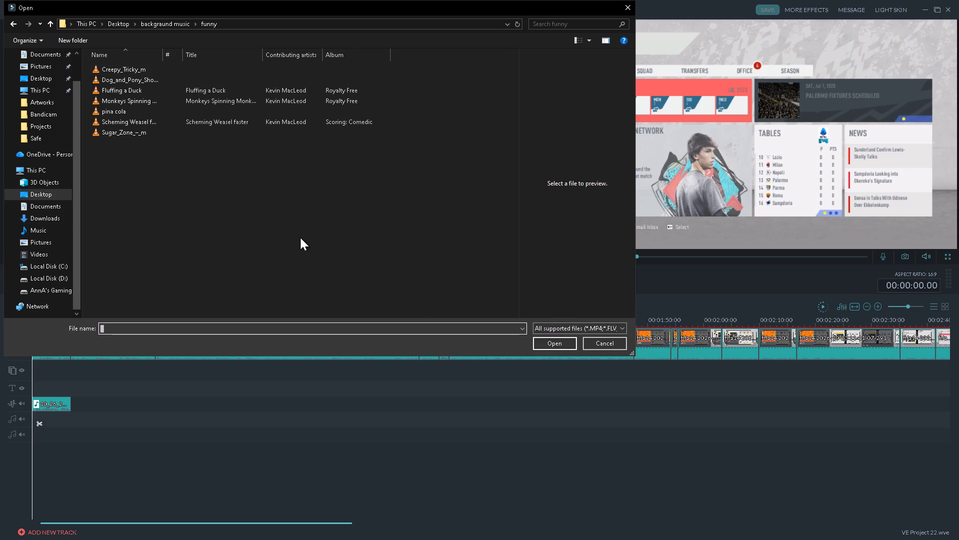
key(ctrl+a)
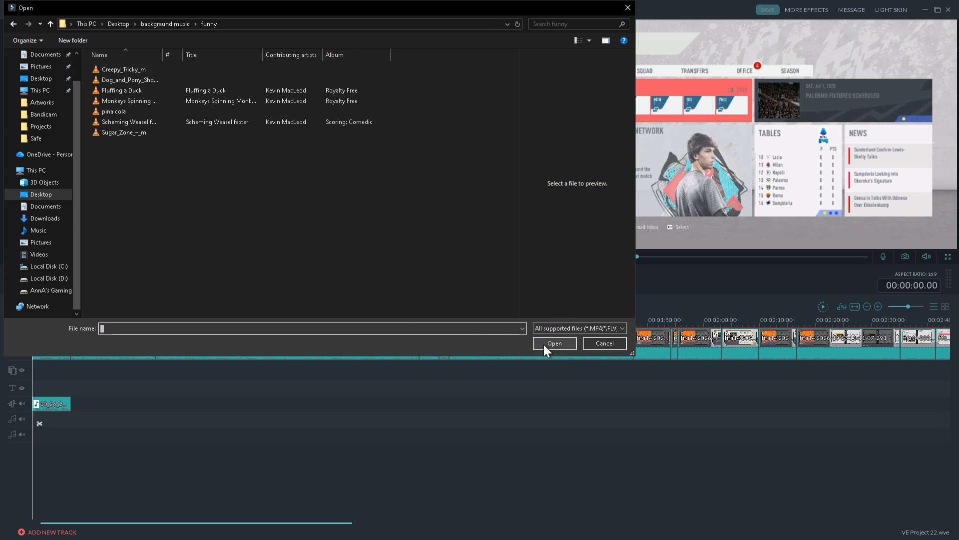
click(543, 345)
drag(186, 200, 153, 40)
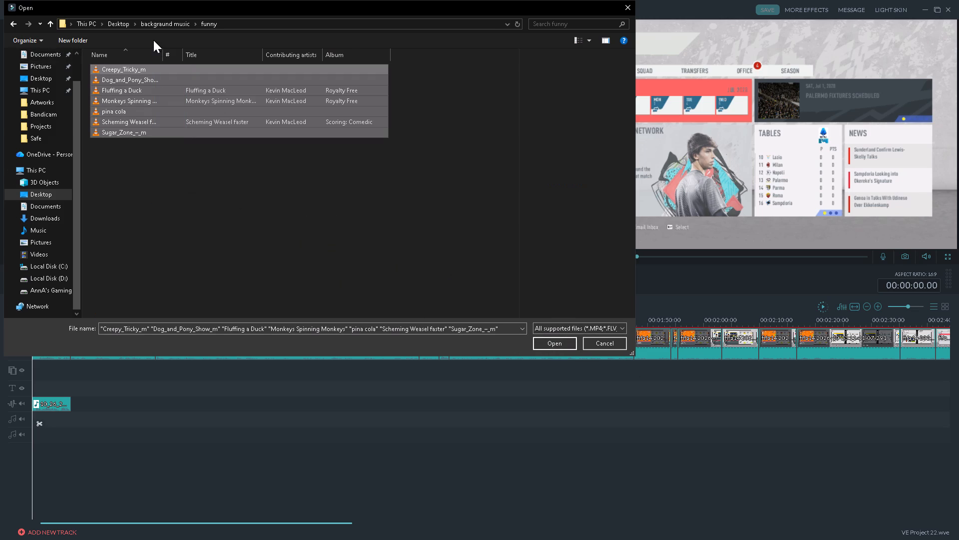
click(546, 349)
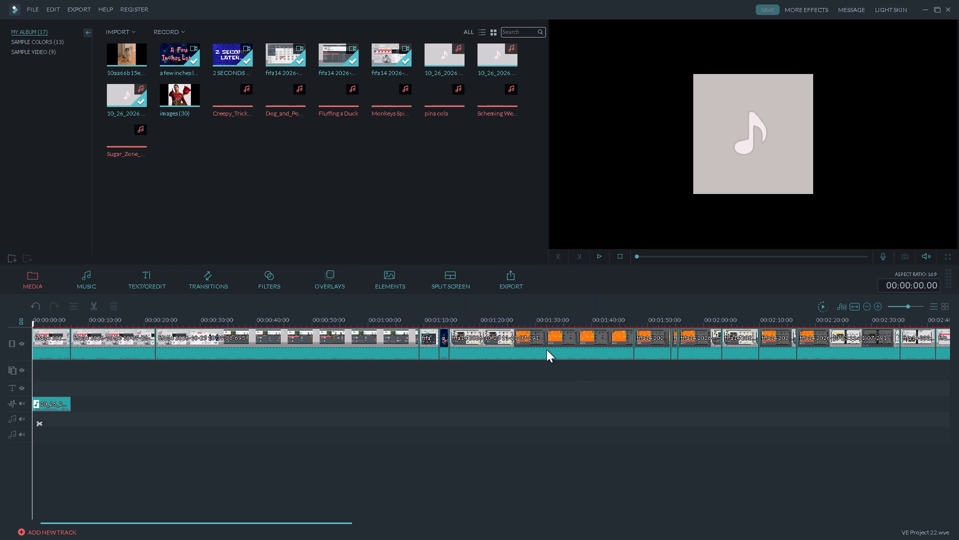
Preview the imported tracks Creepy_Tricky_m and Dog_and_Pony_Show_m from 0:30, Fluffing a Duck from 0:23 and Monkeys Spinning Monkeys from 0:43.
click(239, 107)
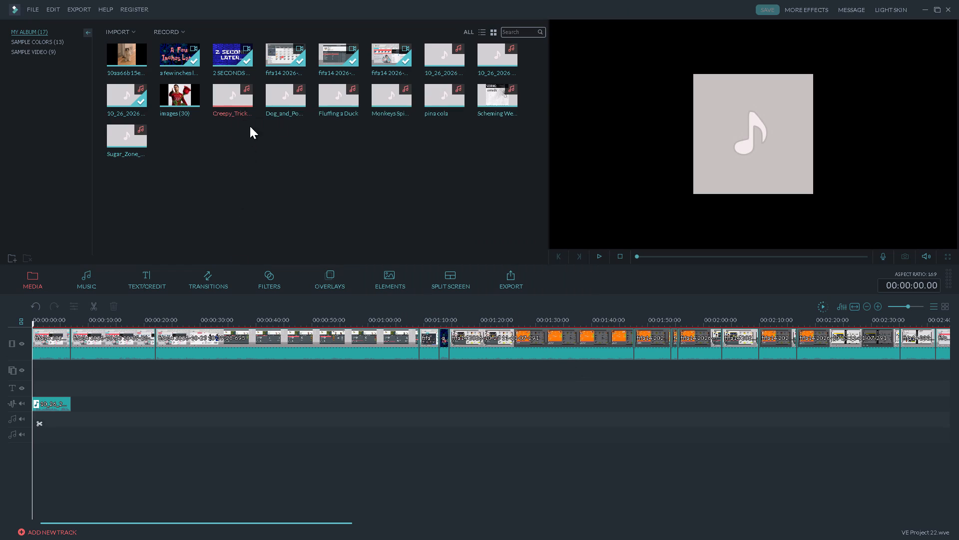
key(space)
click(704, 254)
click(298, 103)
click(711, 255)
key(space)
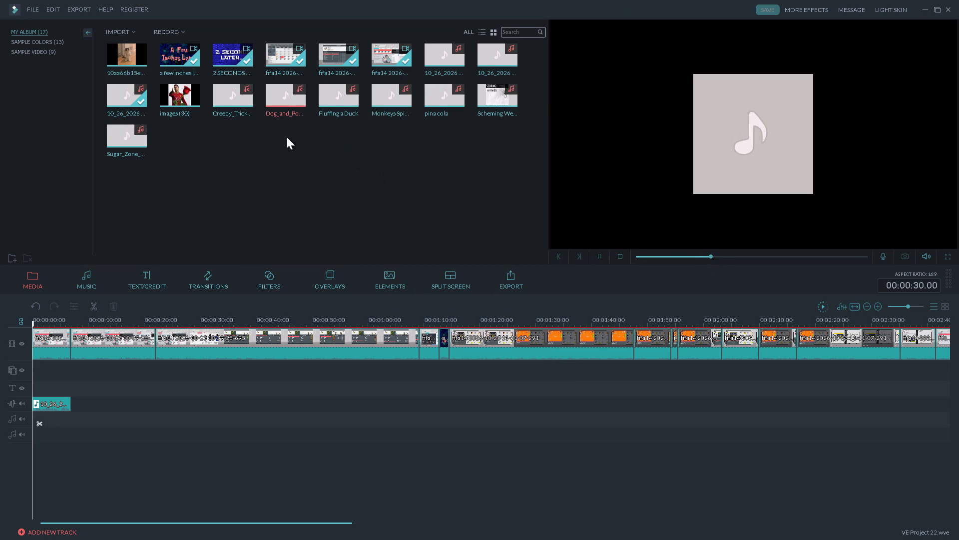
click(358, 104)
click(714, 256)
key(space)
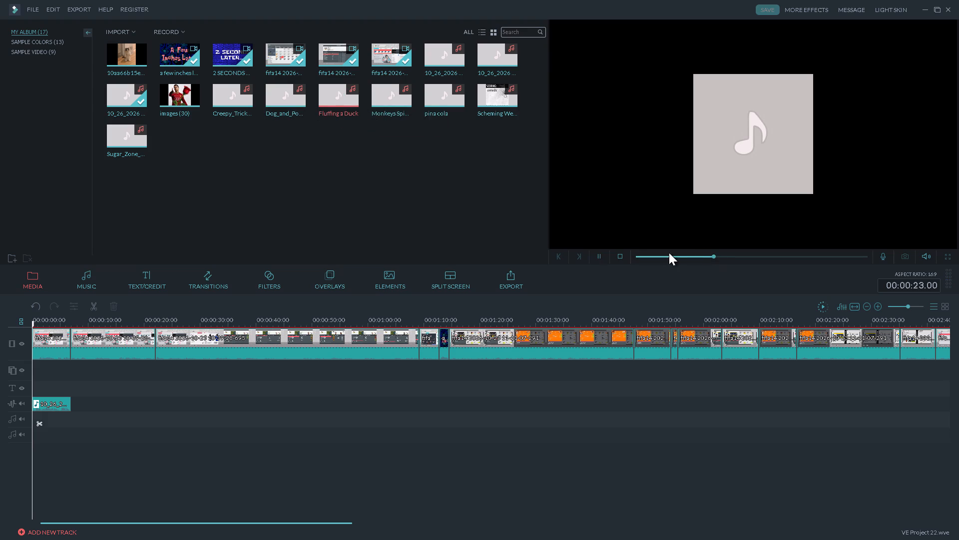
click(411, 107)
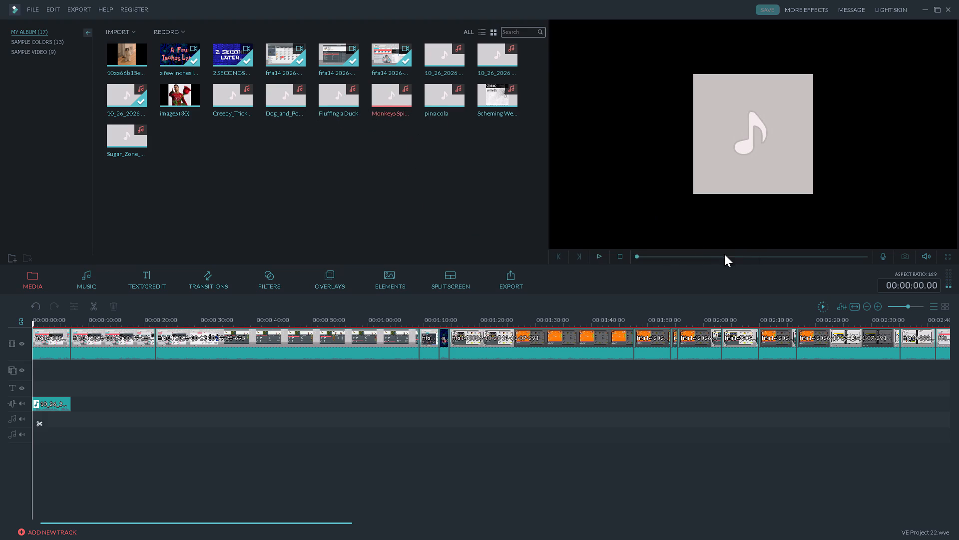
click(715, 254)
key(space)
Preview the imported tracks pina cola from 0:49, Scheming Weasel faster from 0:37 and Sugar_Zone from 0:48.
click(459, 104)
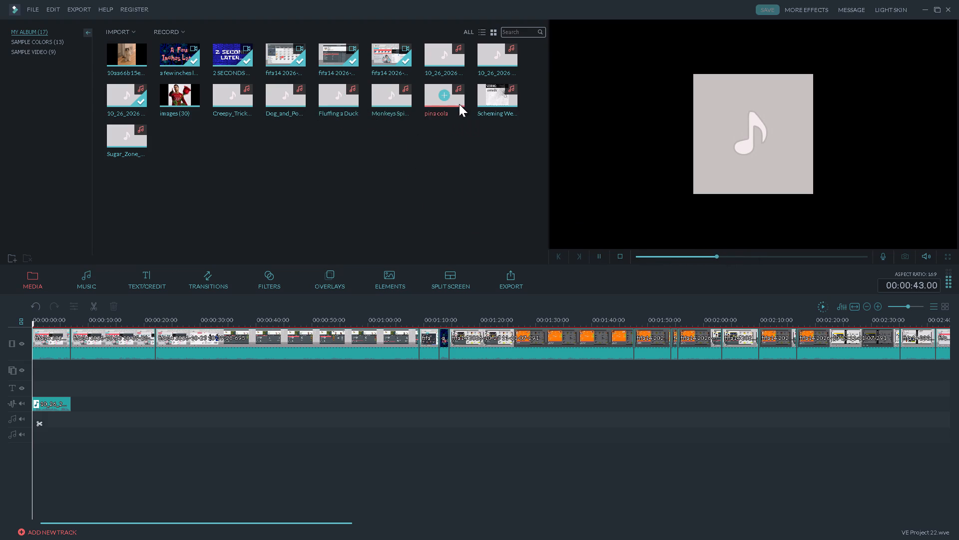
click(723, 259)
key(space)
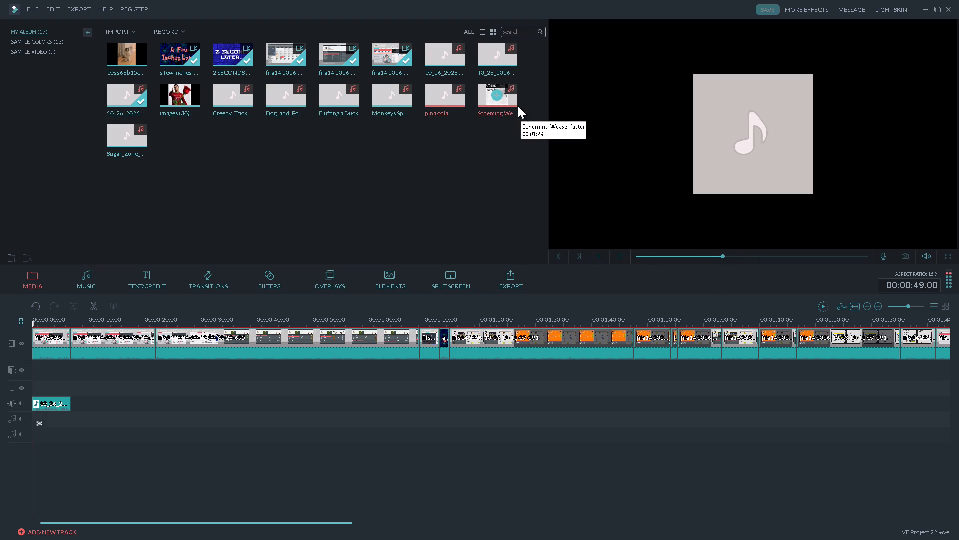
click(517, 106)
click(732, 259)
key(space)
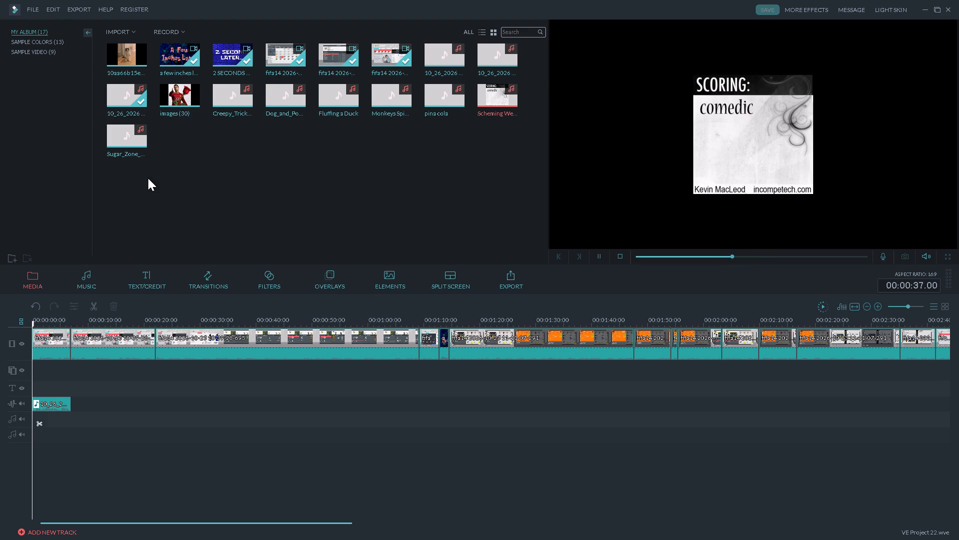
click(141, 148)
click(745, 261)
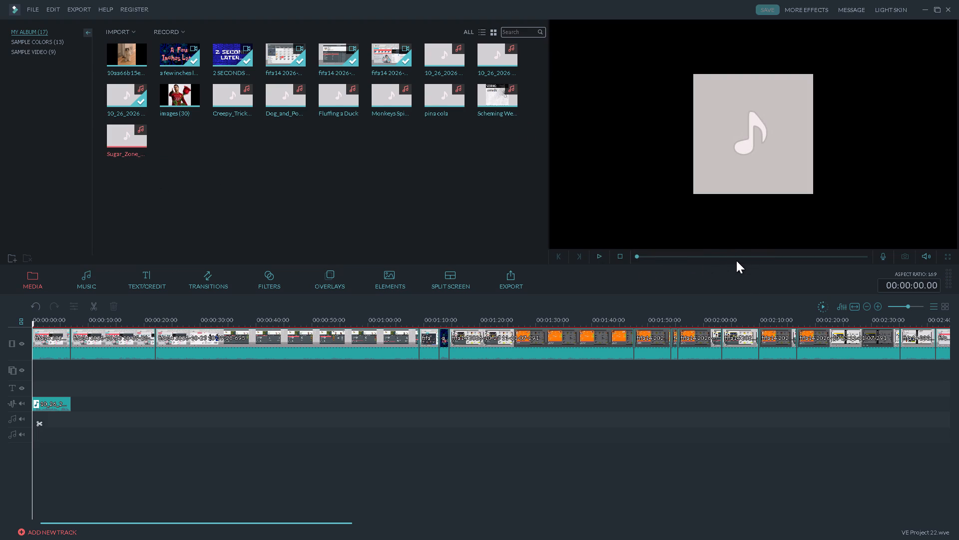
click(731, 259)
key(space)
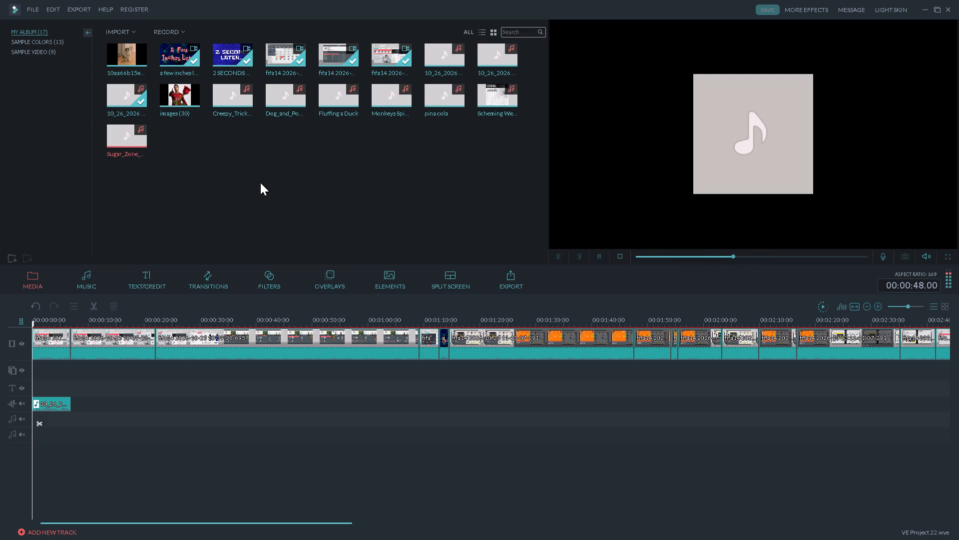
key(space)
text(---------)
Switch to the browser and search YouTube for "champions ishowspeed slowed".
key(alt+Tab)
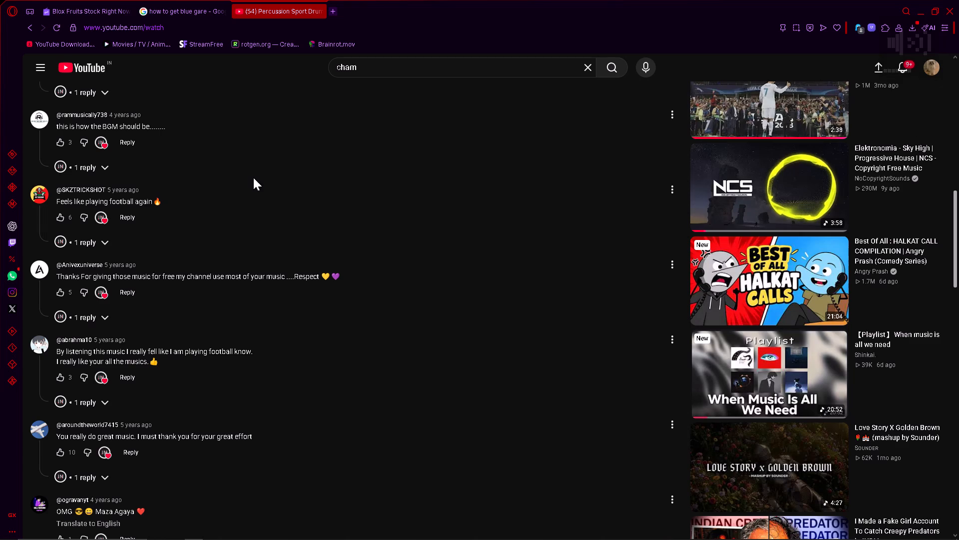
click(437, 64)
key(ctrl+a)
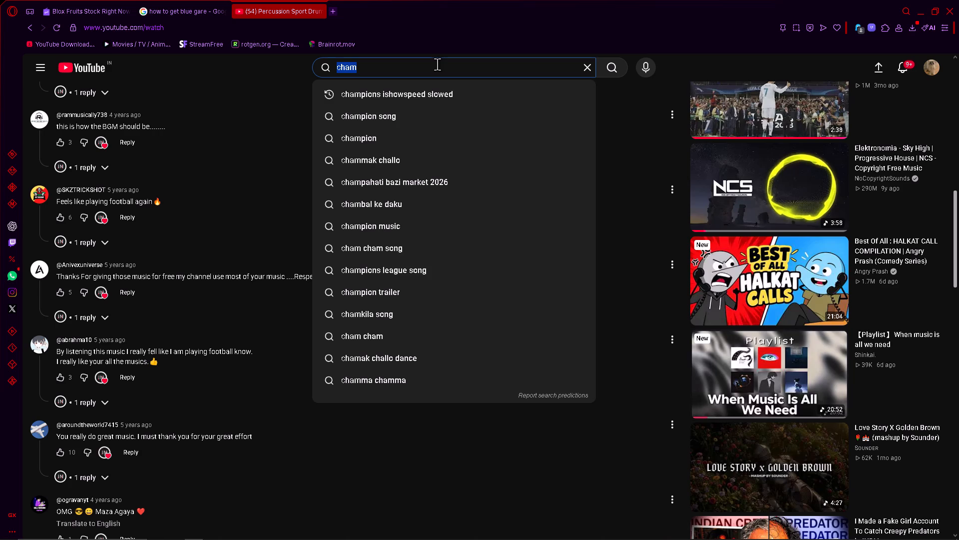
key(alt+Tab)
key(Tab)
key(alt+Tab)
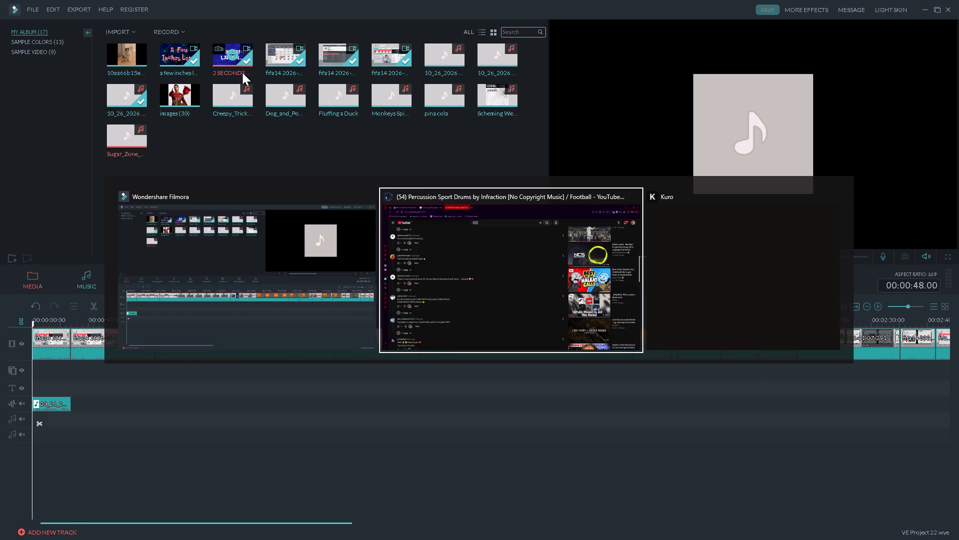
click(380, 100)
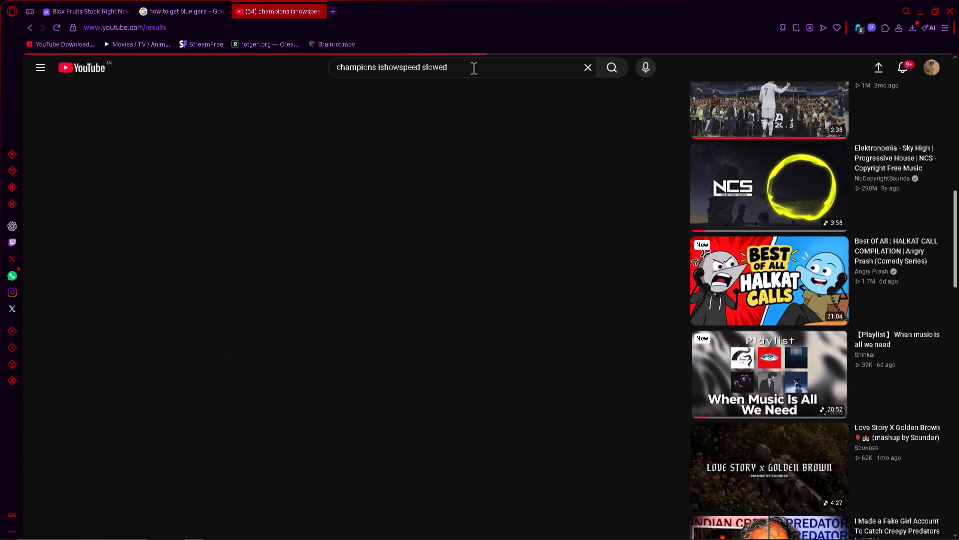
Refine the YouTube search to "champions ishowspeed slowed no copyright" and look through the results for a usable version.
click(474, 68)
key(space)
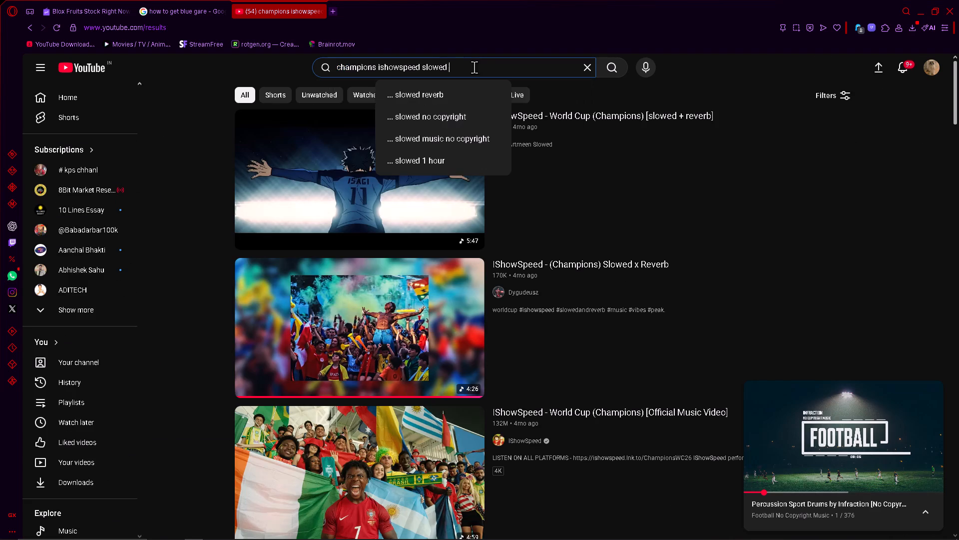
text(no)
key(space)
key(Down)
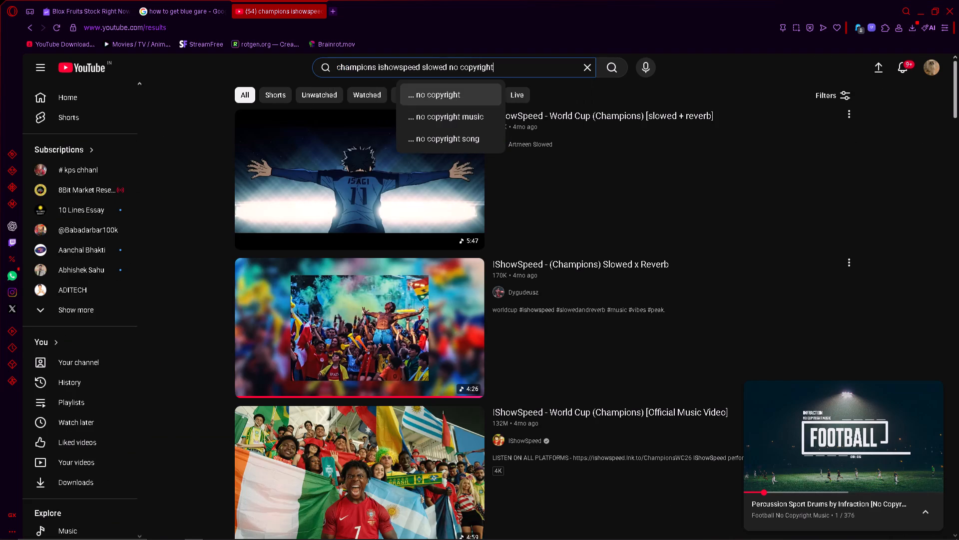
key(Return)
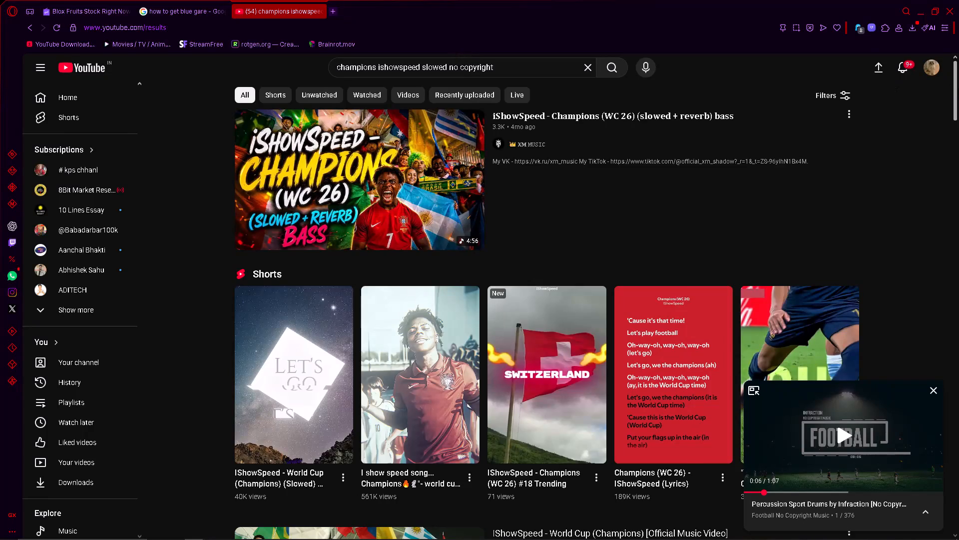
drag(958, 95, 958, 161)
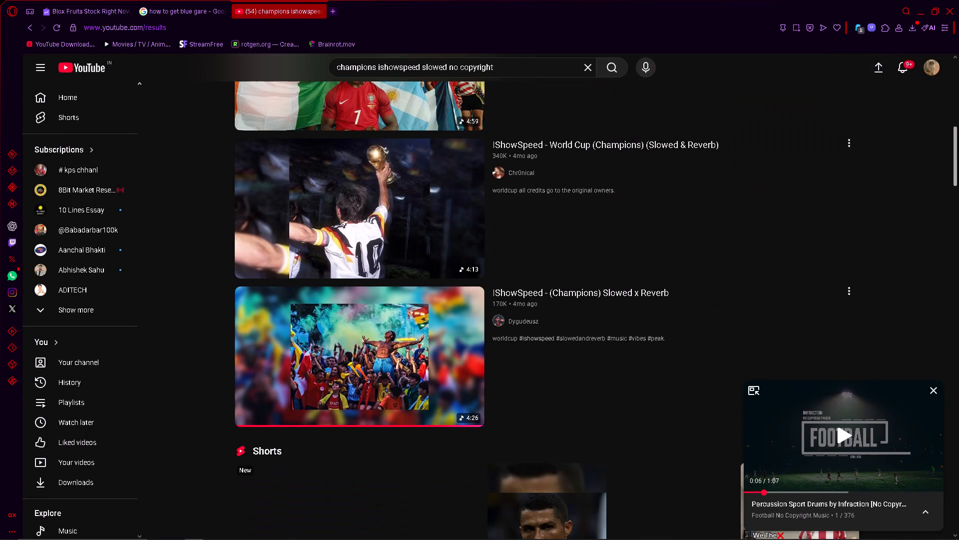
drag(958, 161, 958, 213)
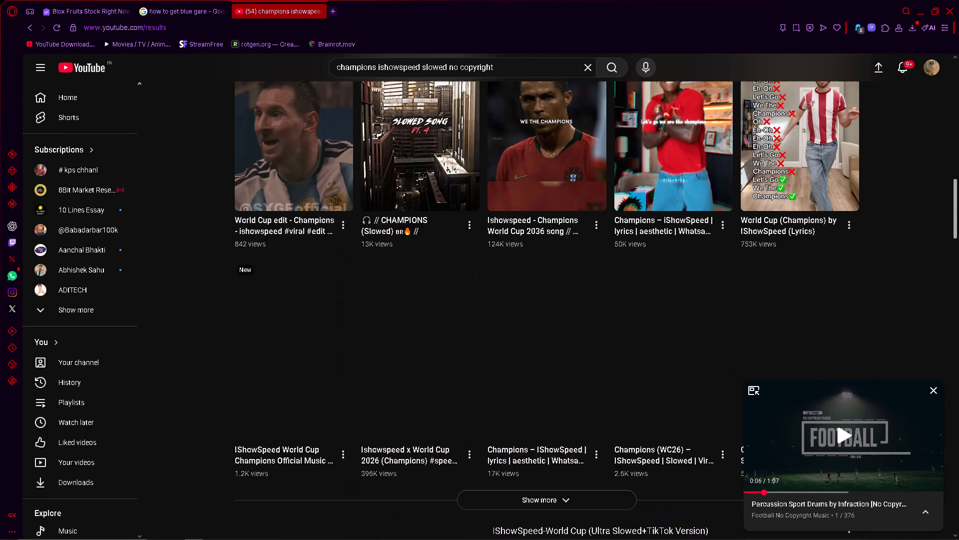
drag(958, 213, 958, 266)
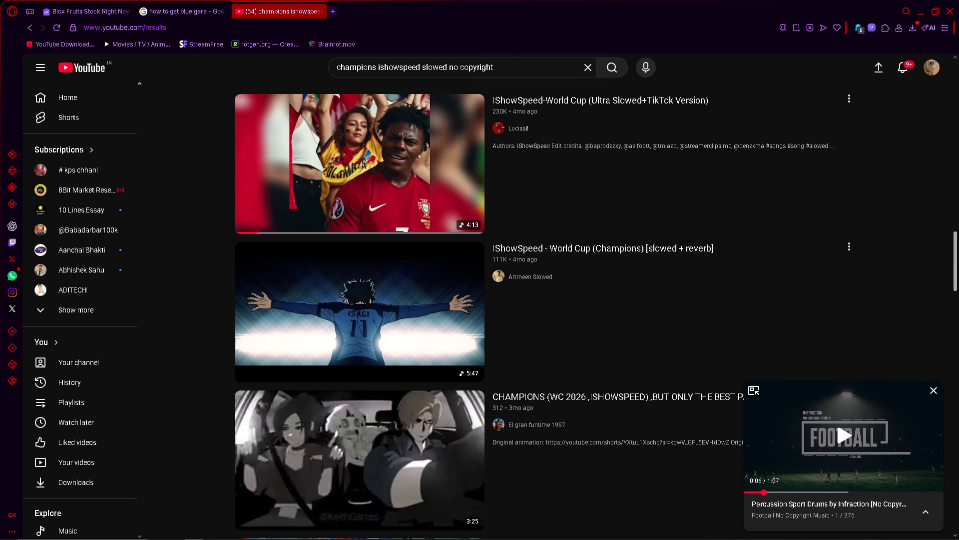
drag(958, 266, 958, 288)
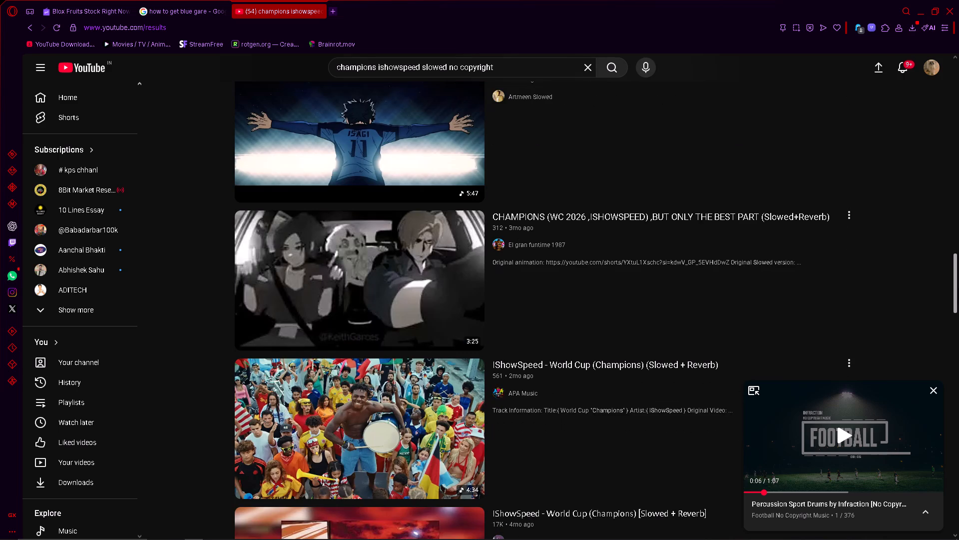
drag(958, 288, 958, 338)
Switch to Filmora and import the audio file "Rockabye - No Copyright free (Remix)" from the Downloads folder, showing audio files only.
key(alt+Tab)
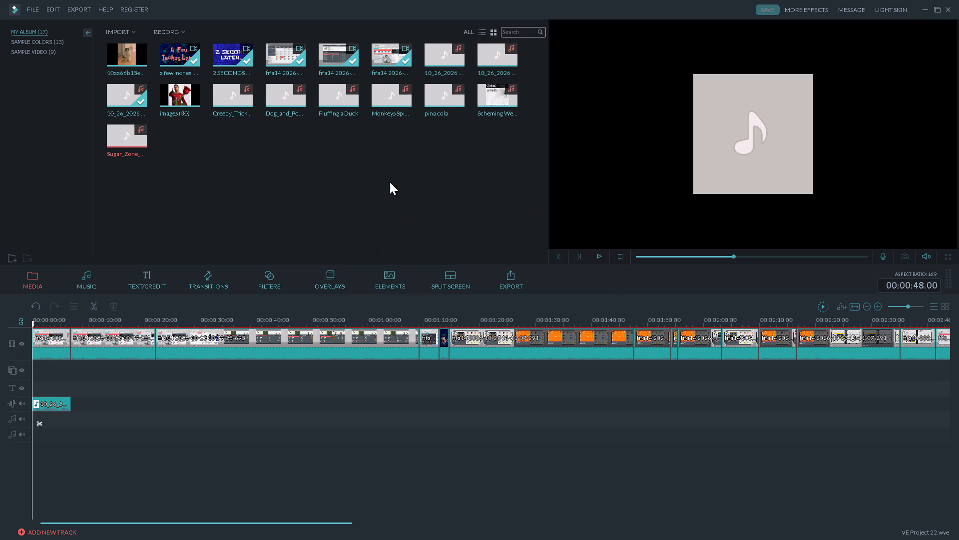
click(130, 34)
click(133, 45)
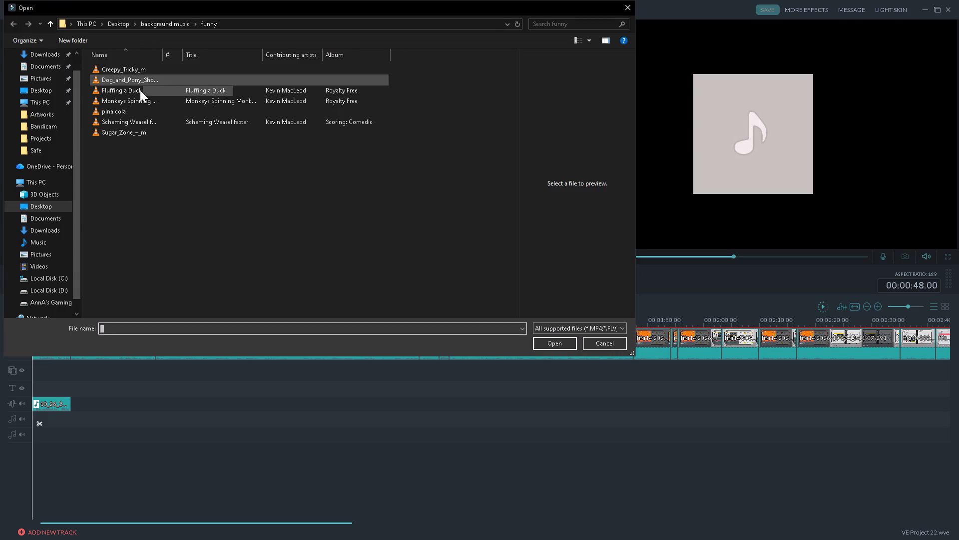
click(60, 224)
click(596, 331)
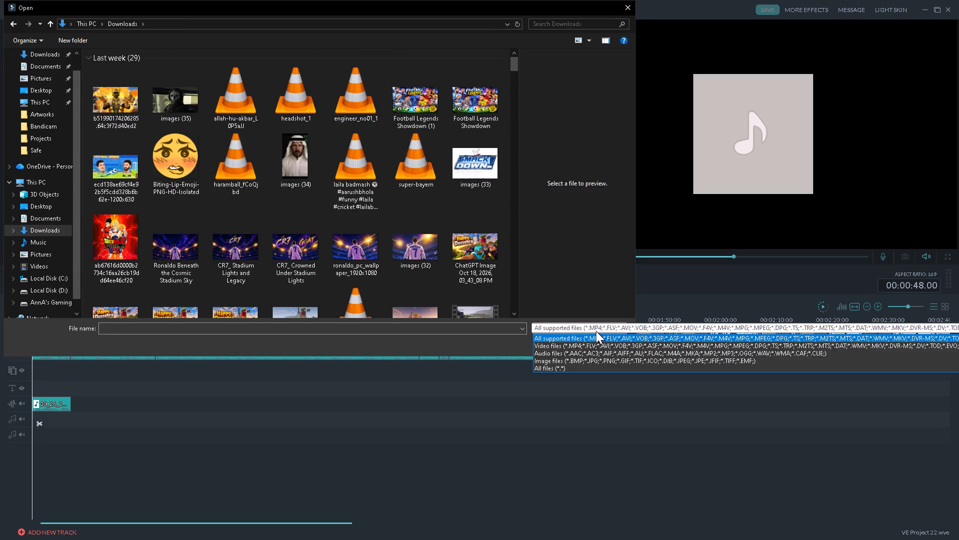
click(559, 355)
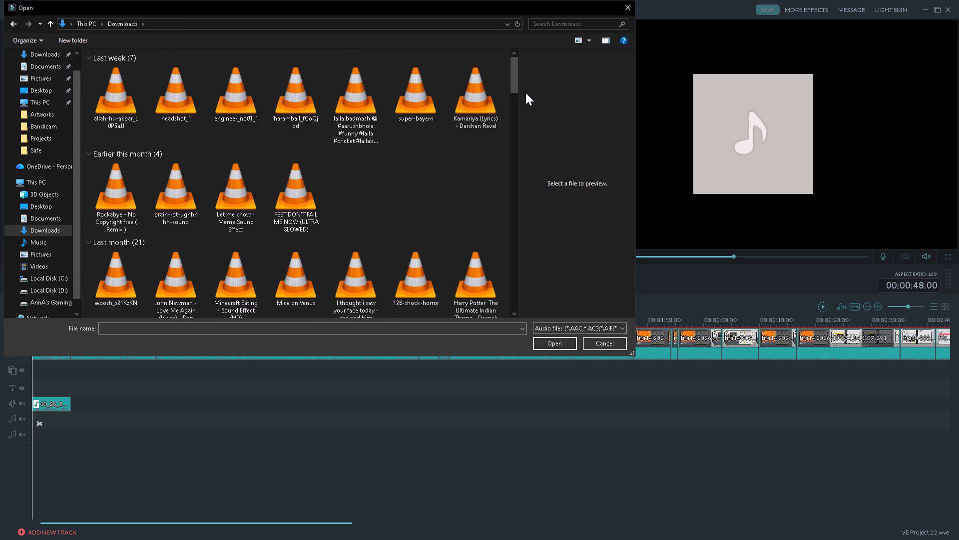
drag(512, 73, 513, 100)
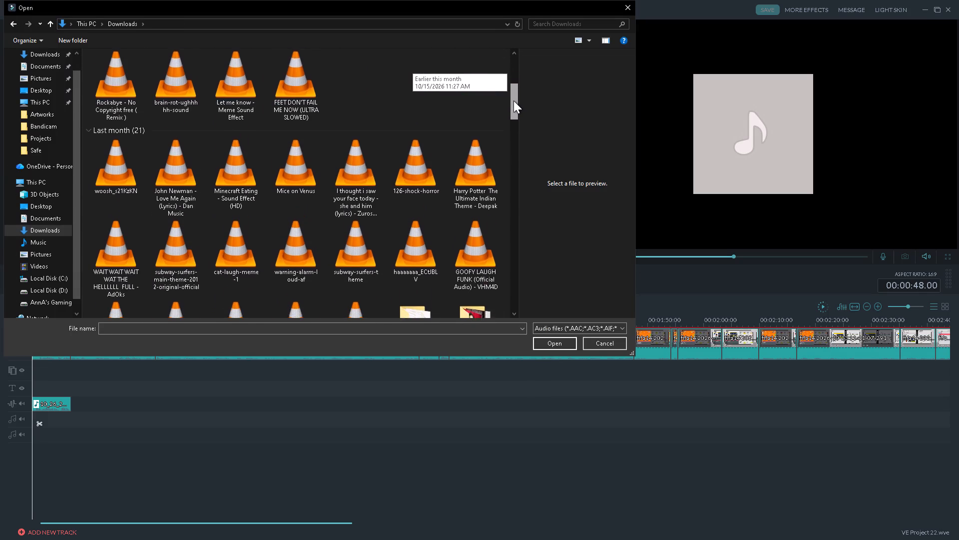
drag(513, 100, 514, 132)
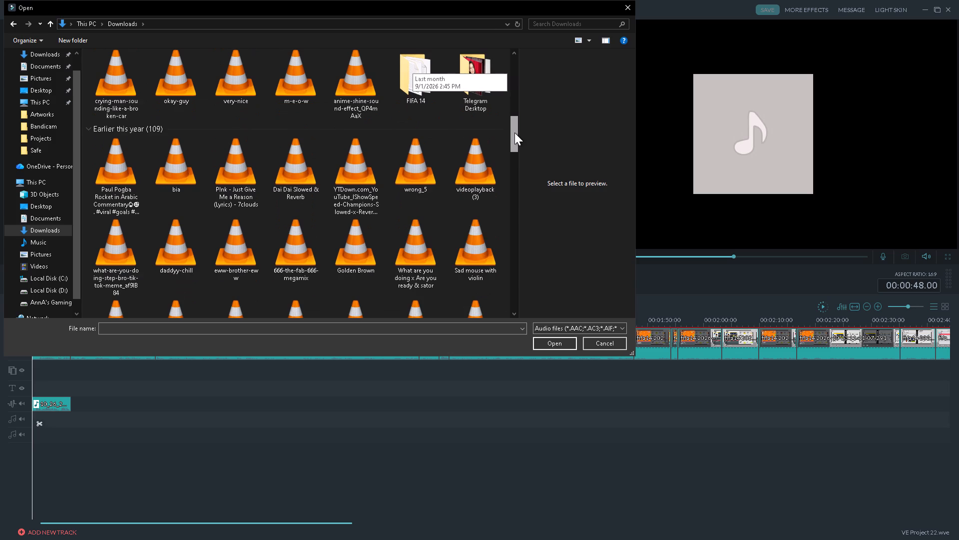
drag(514, 132, 515, 137)
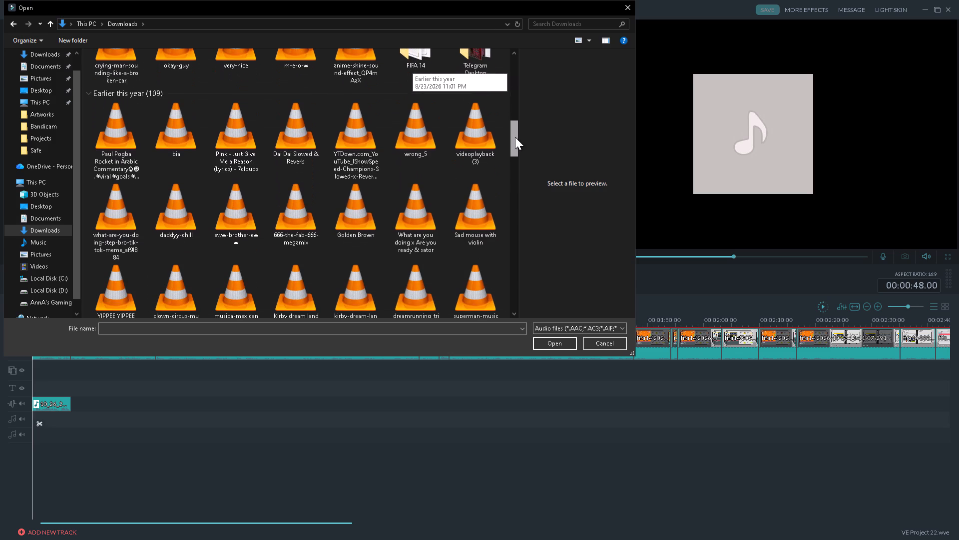
drag(515, 137, 516, 67)
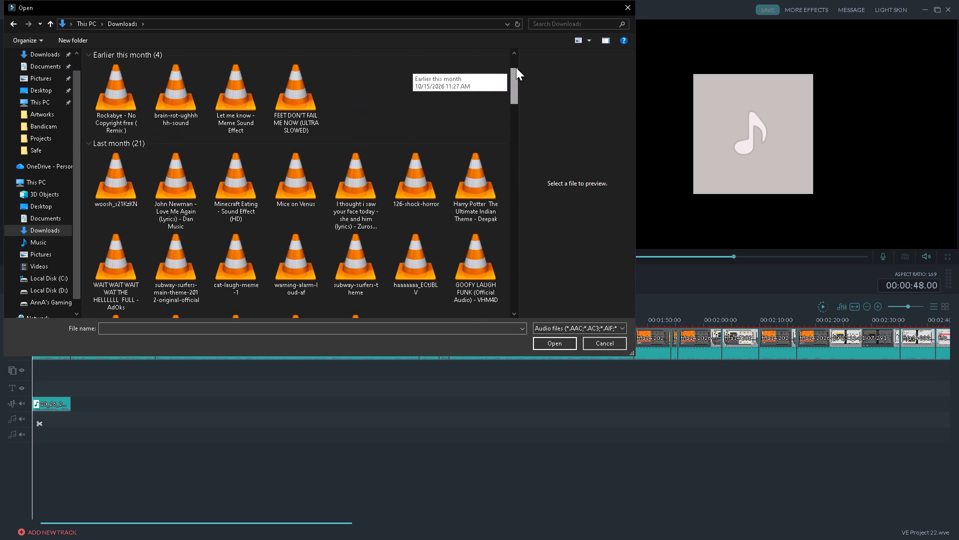
drag(516, 67, 516, 62)
click(374, 200)
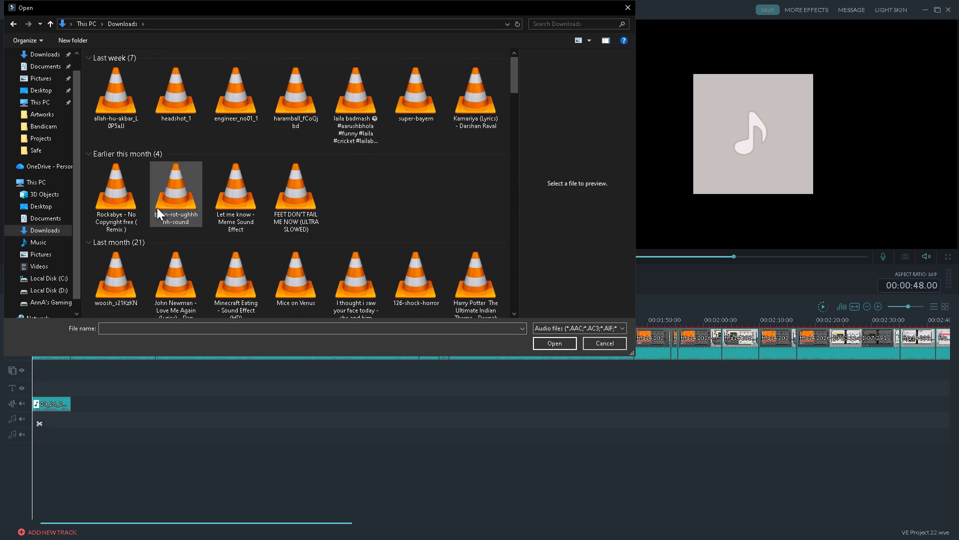
click(127, 204)
click(562, 340)
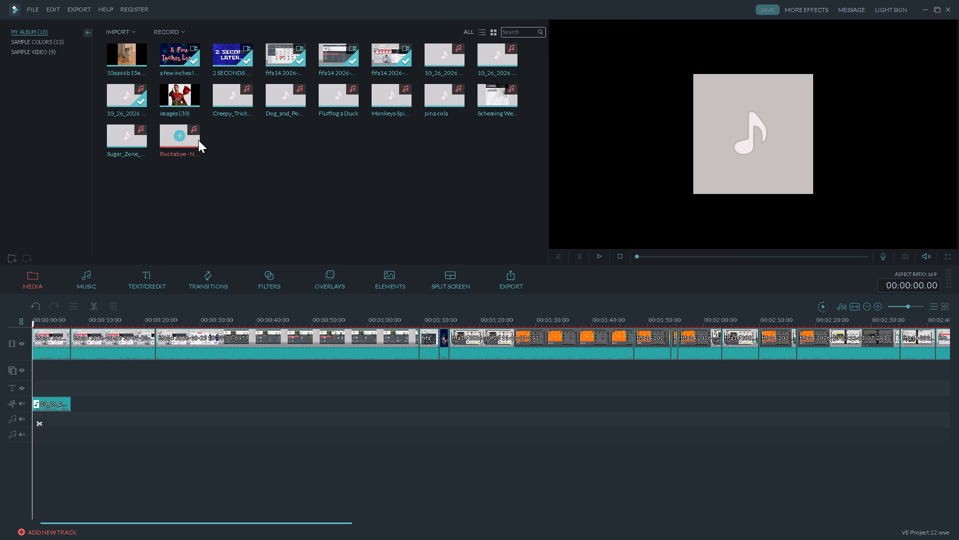
Add the Rockabye track to the timeline at 0:00 as background music and set its volume to 2.
click(180, 137)
double_click(446, 415)
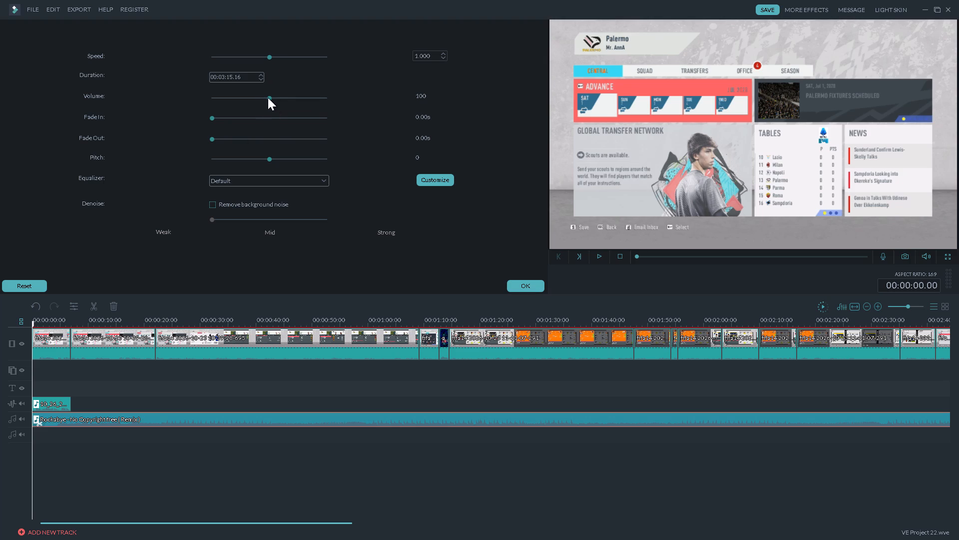
drag(268, 97, 213, 100)
drag(213, 100, 213, 99)
Play the Rockabye intro, split it at 00:00:04.05, delete the opening piece and move the remaining music to 0:00.
key(space)
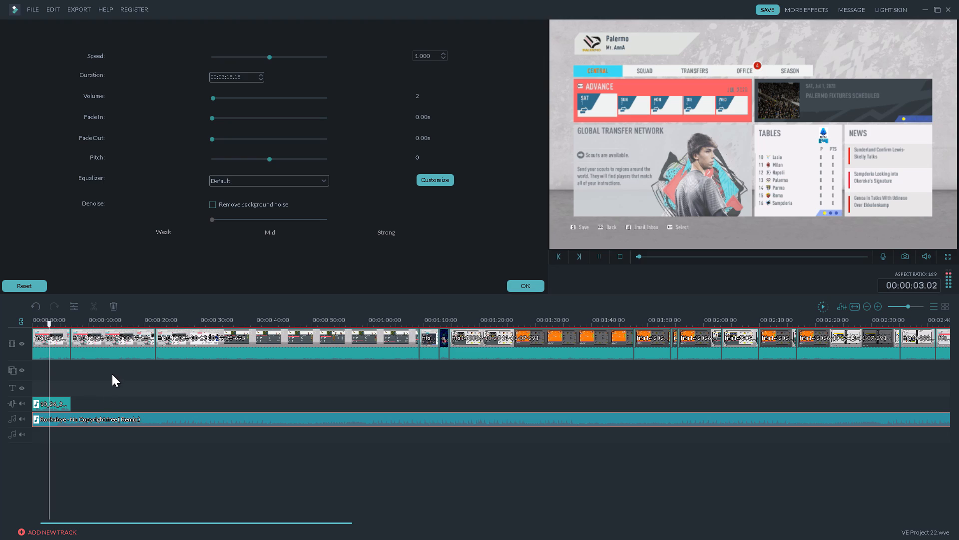
key(space)
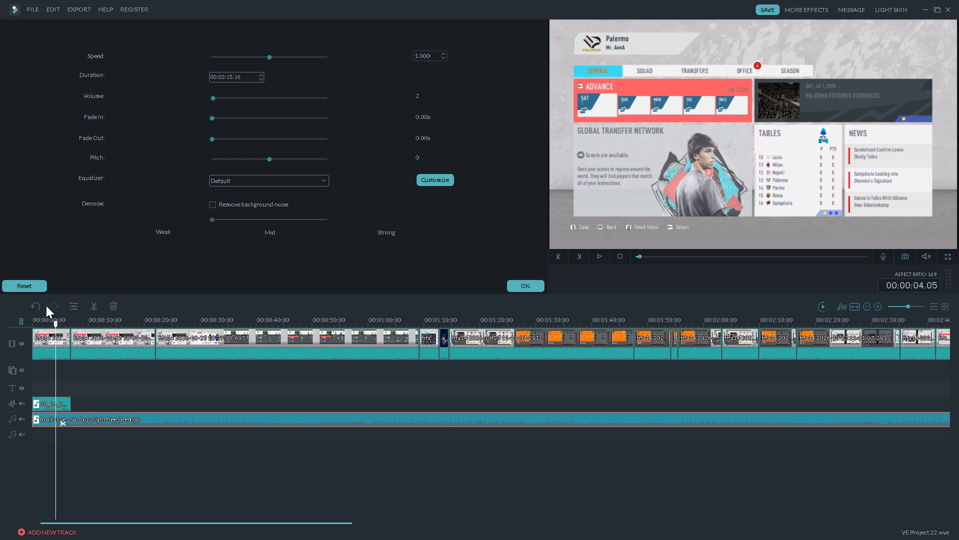
click(92, 308)
click(44, 424)
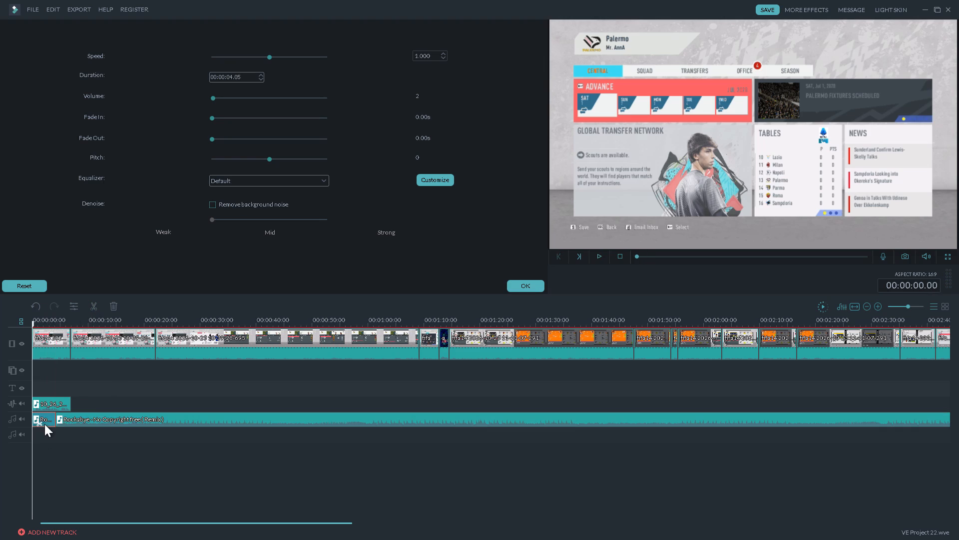
key(Delete)
drag(94, 420, 39, 421)
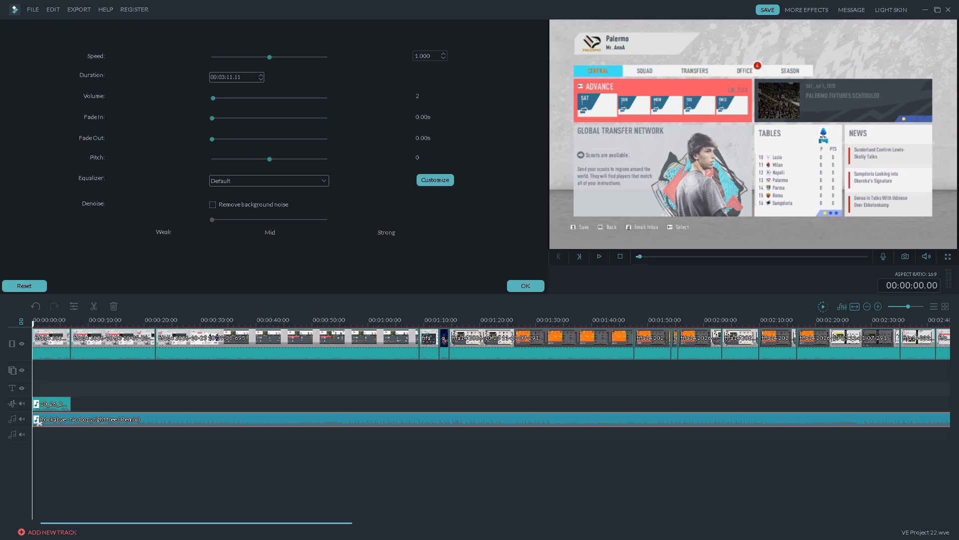
Play the video with the trimmed music from the start, close the audio settings and raise the system headset volume to 100.
key(space)
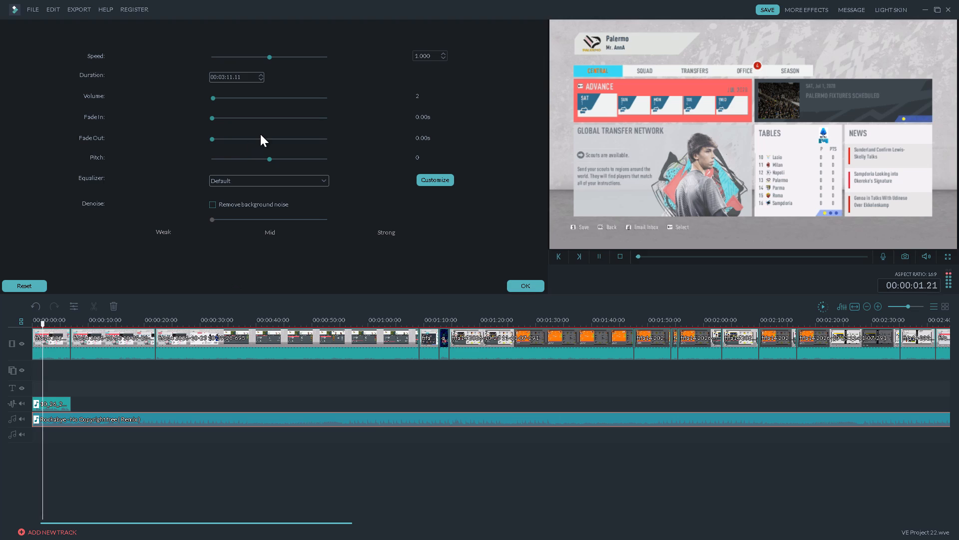
click(534, 291)
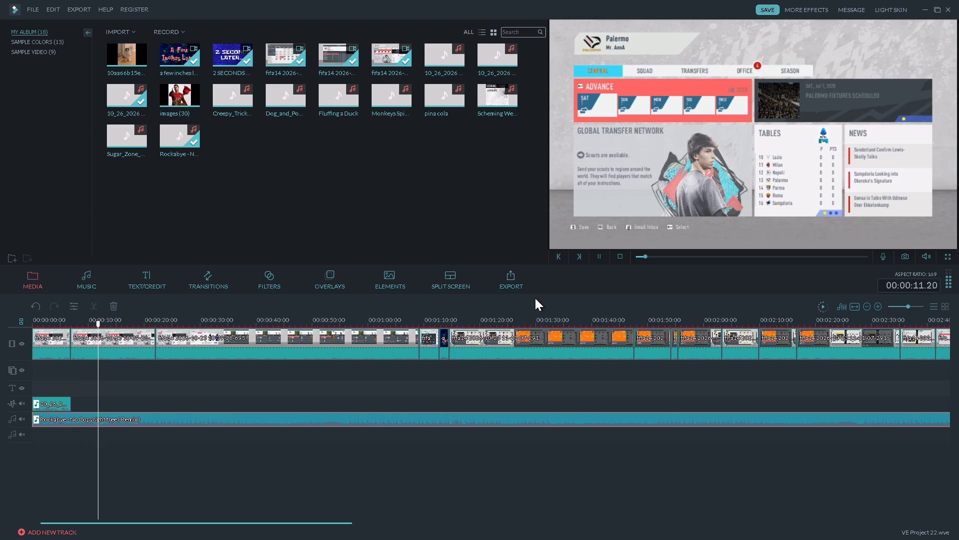
click(866, 532)
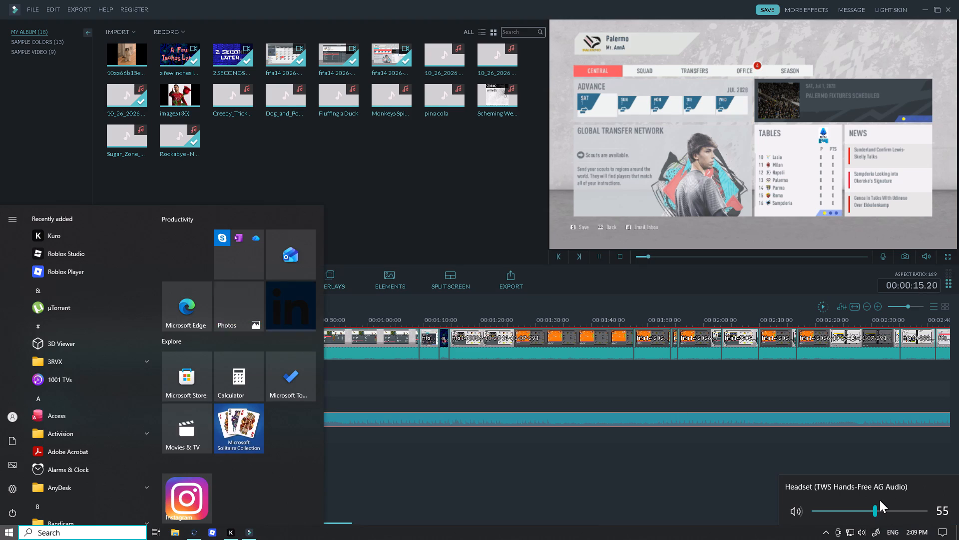
drag(879, 512, 930, 512)
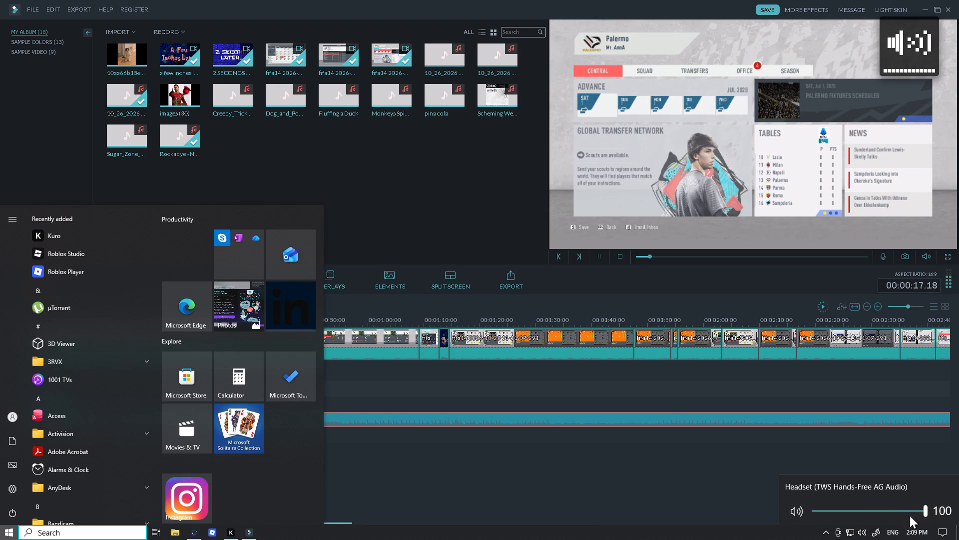
click(861, 534)
Keep listening to the playback to judge the Rockabye music level and compare its length with the whole video.
click(588, 291)
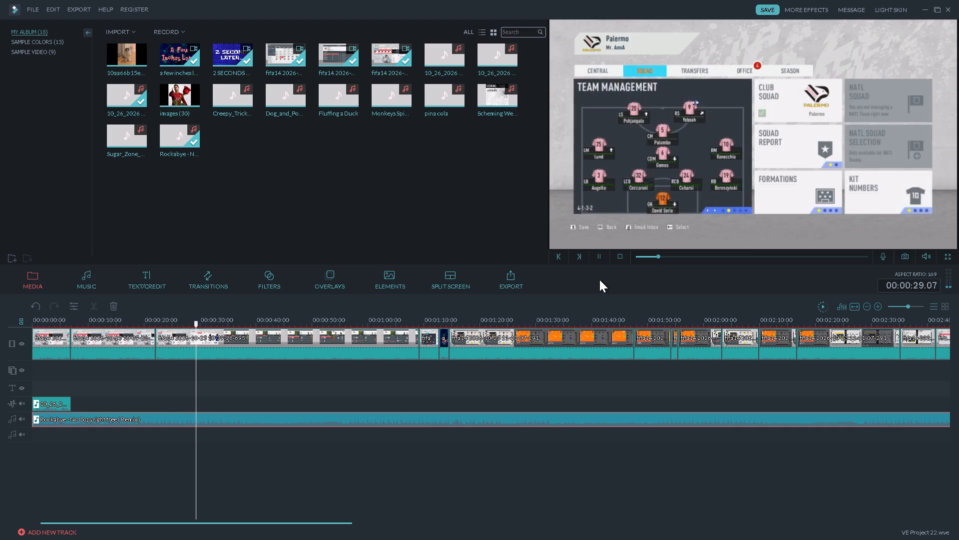
click(597, 289)
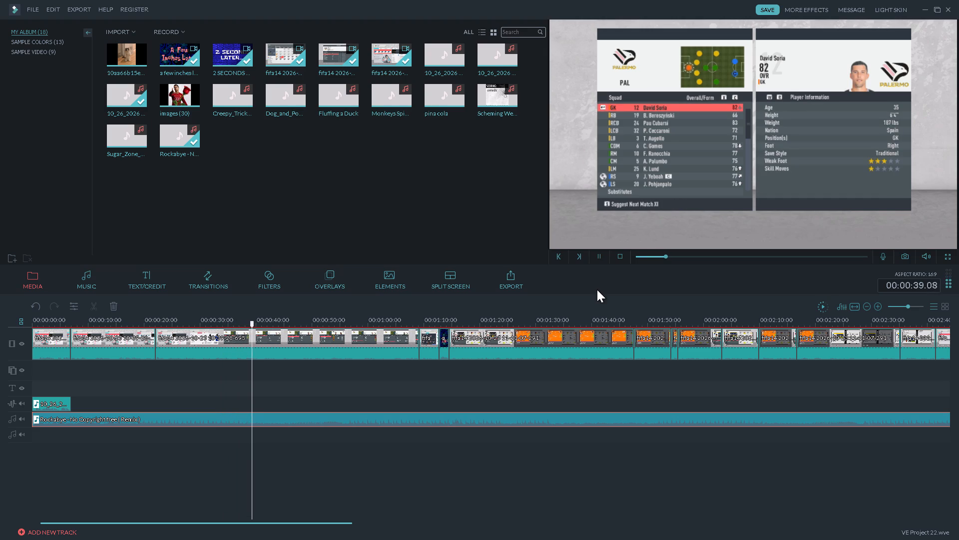
click(901, 305)
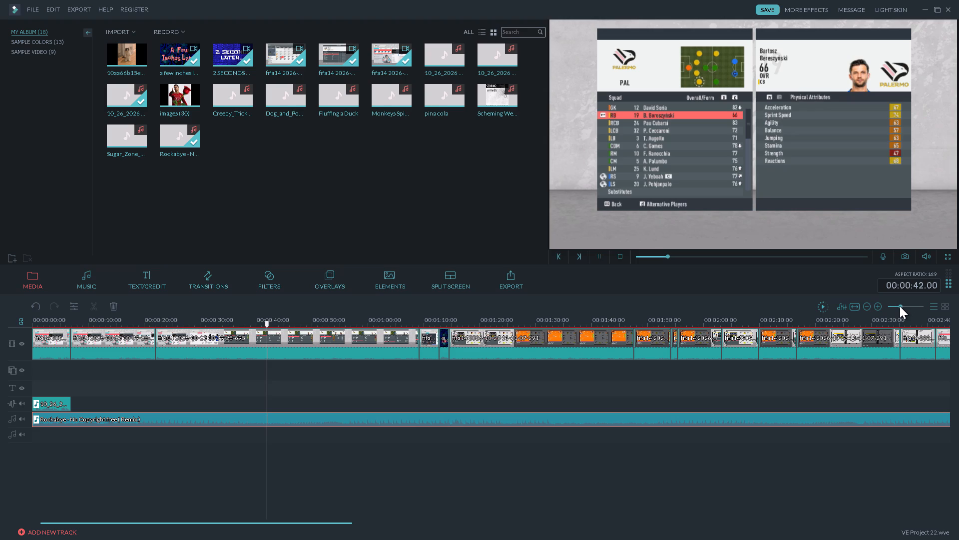
click(904, 306)
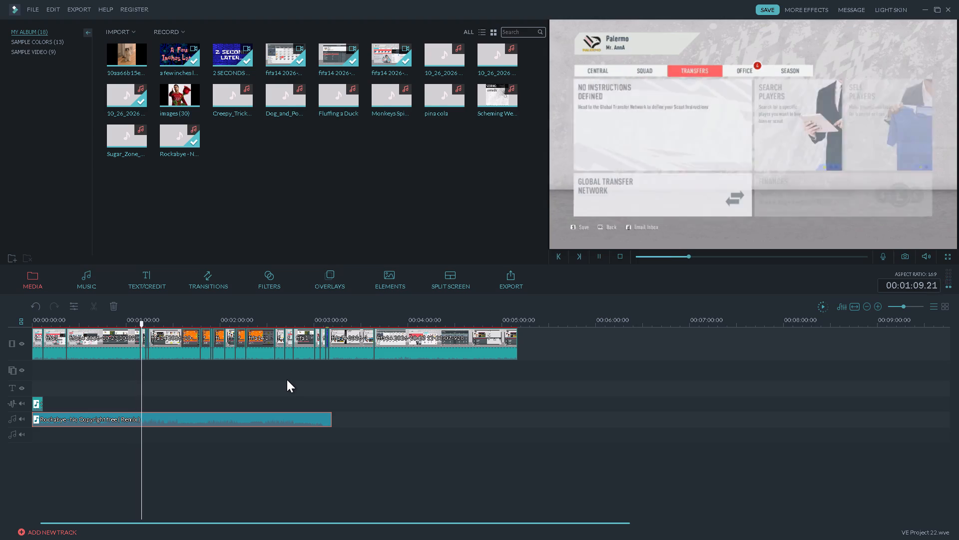
text(++++)
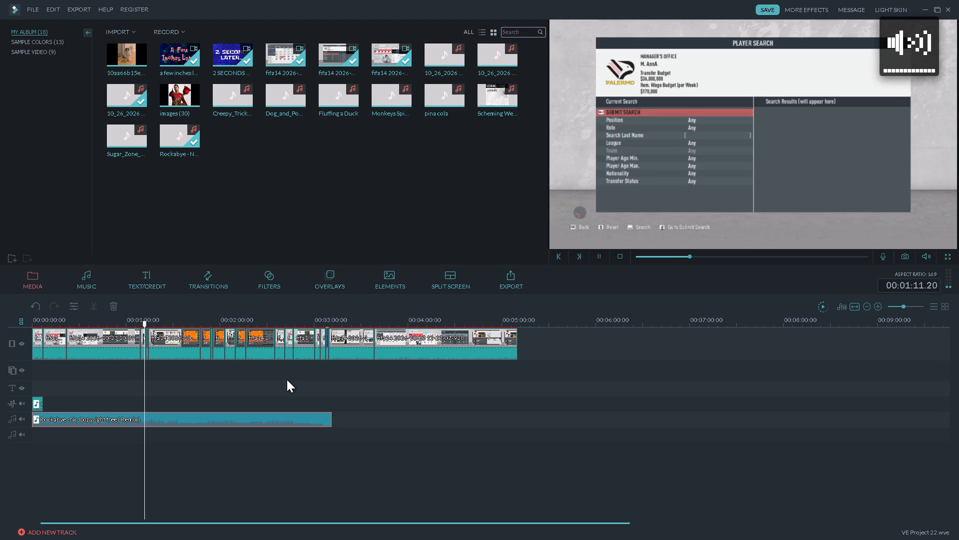
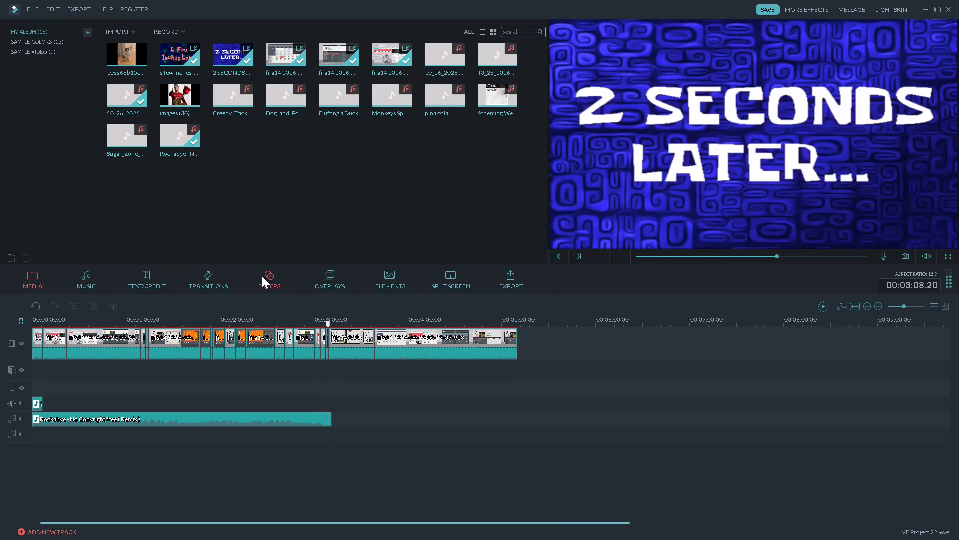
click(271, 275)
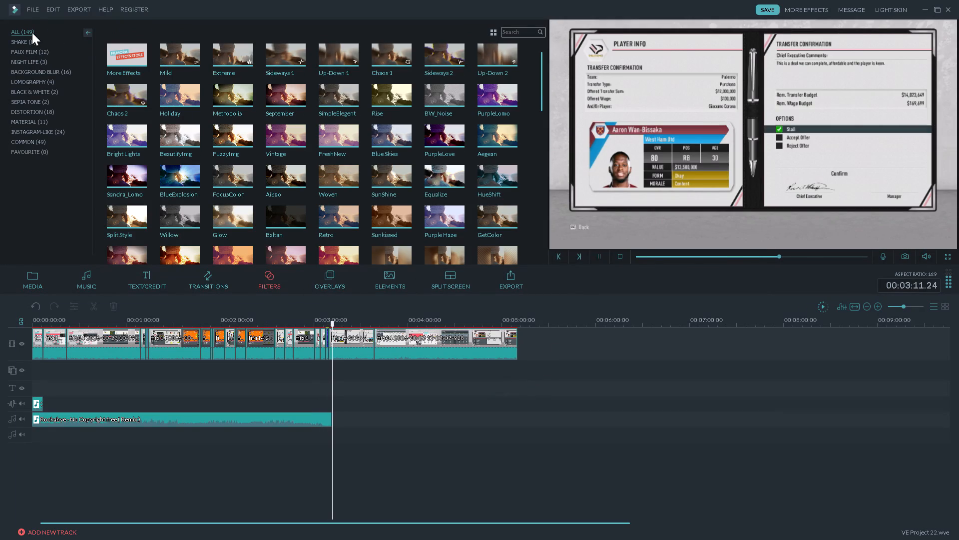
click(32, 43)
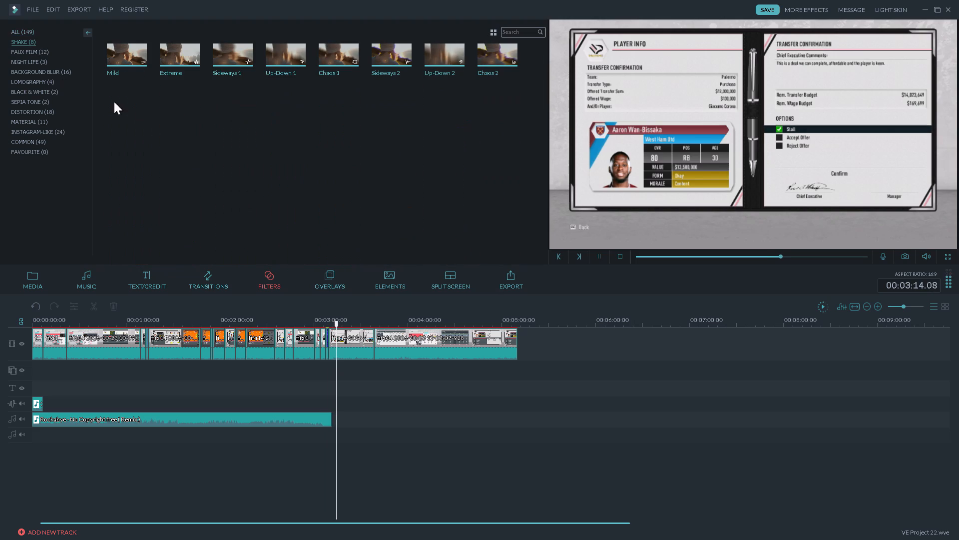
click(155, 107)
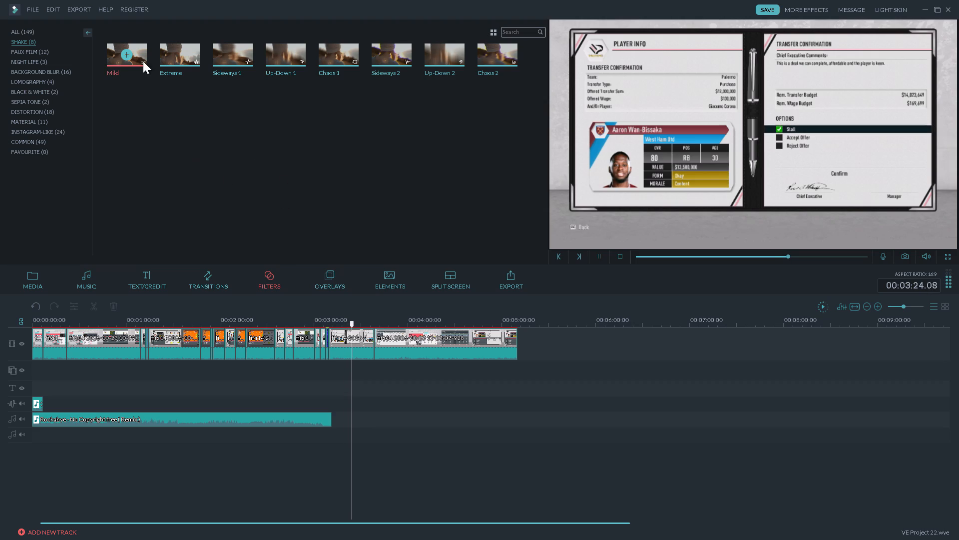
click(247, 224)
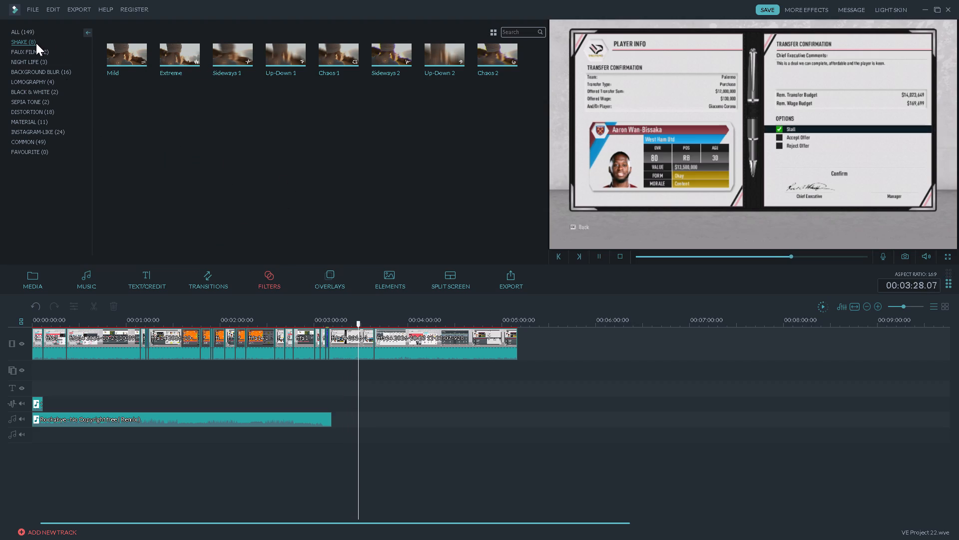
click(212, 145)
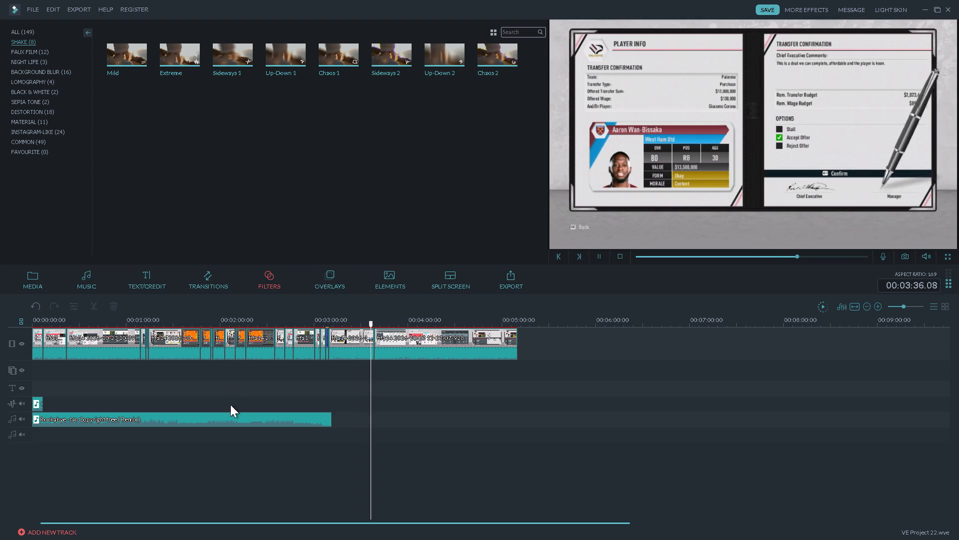
Duplicate the Rockabye music clip at about 00:03:12 and move the copy earlier, overlapping the first clip's end at about 00:03:00.
click(228, 417)
key(ctrl+c)
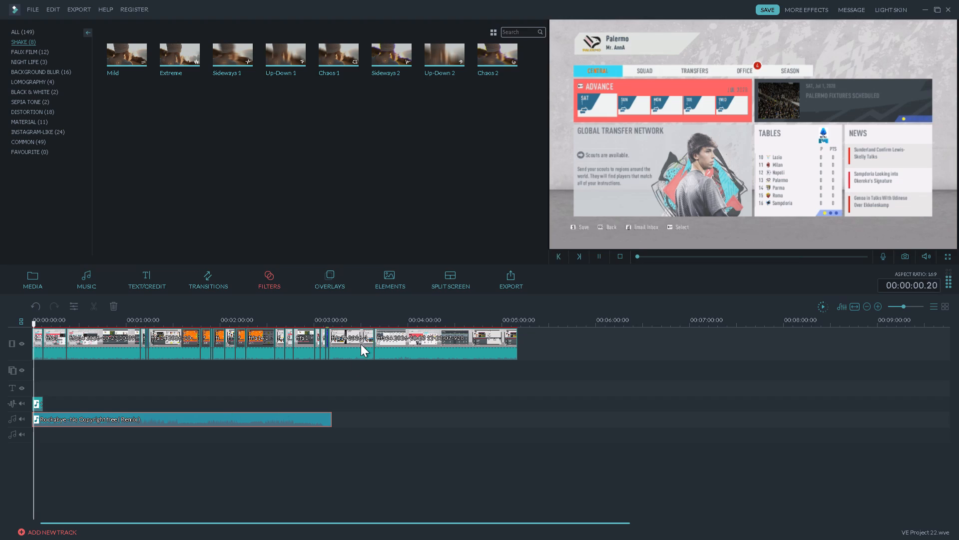
click(334, 323)
click(335, 324)
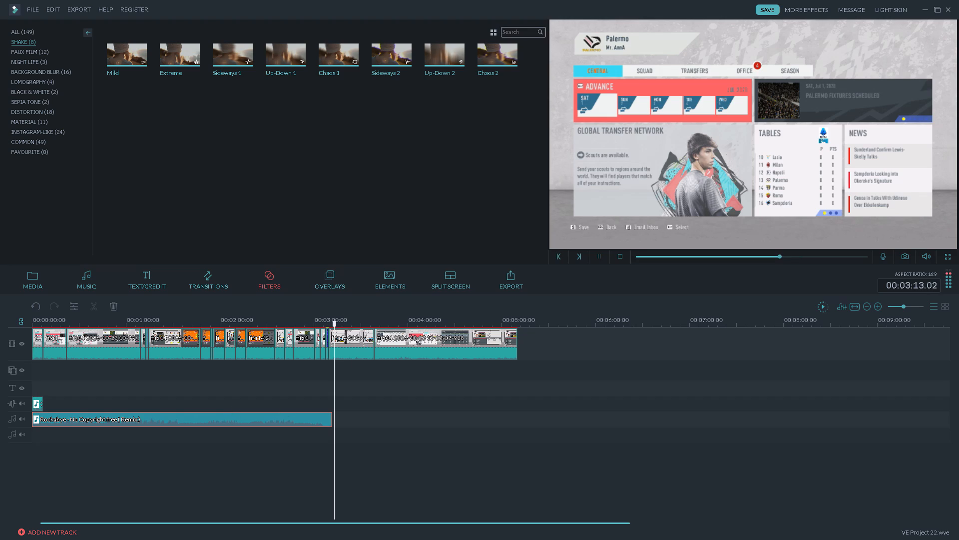
key(ctrl+v)
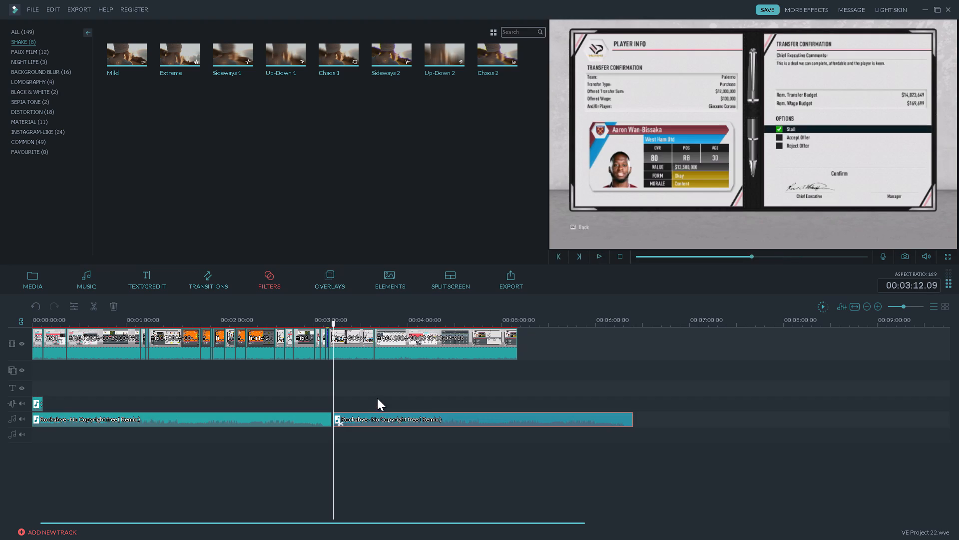
drag(379, 420, 357, 420)
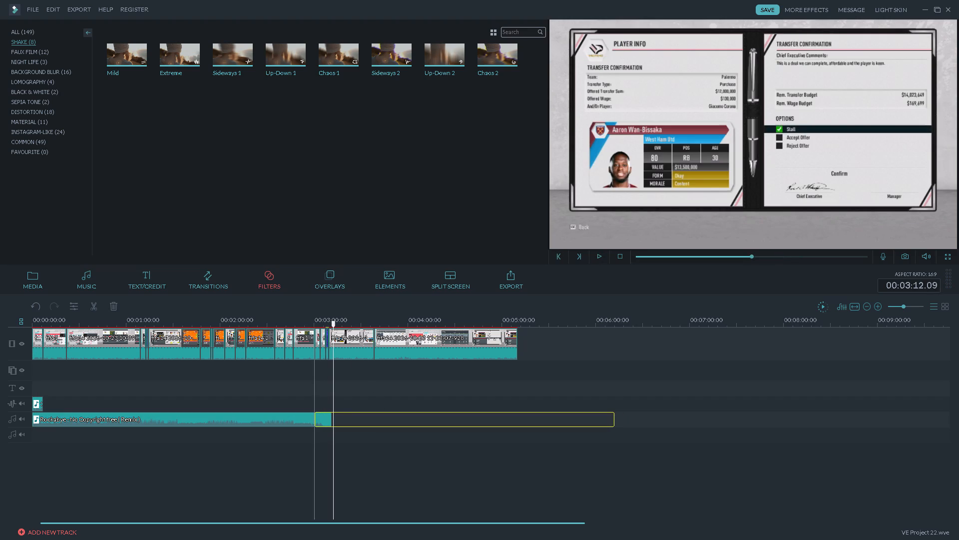
drag(357, 420, 362, 420)
Listen through the second Rockabye clip, split it at 00:03:38.01, delete its opening piece and move the rest against the first clip.
key(space)
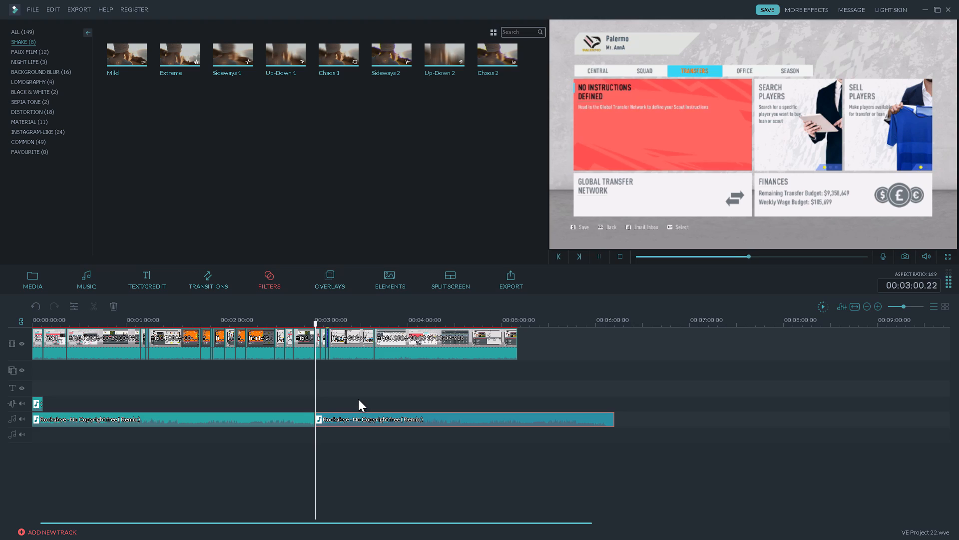
click(349, 321)
key(space)
key(space)
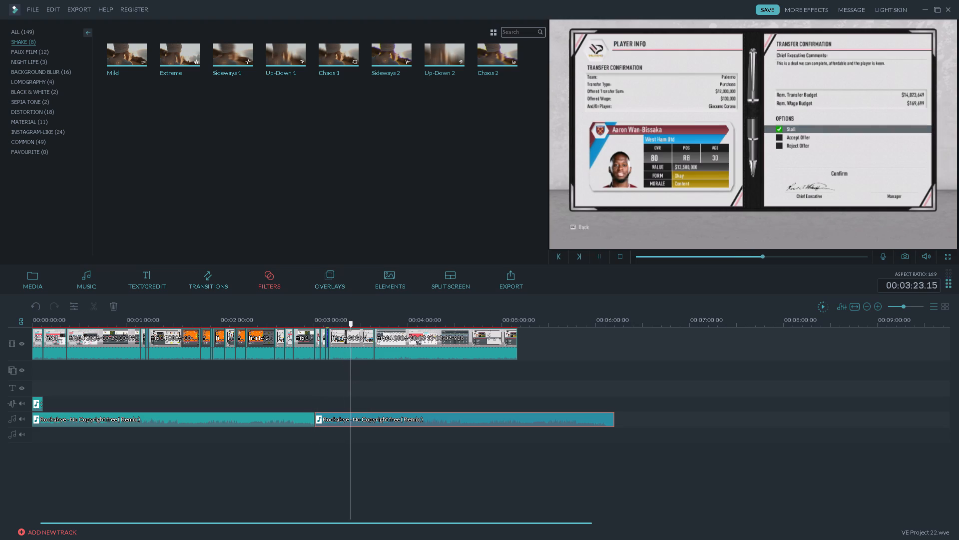
key(space)
click(336, 416)
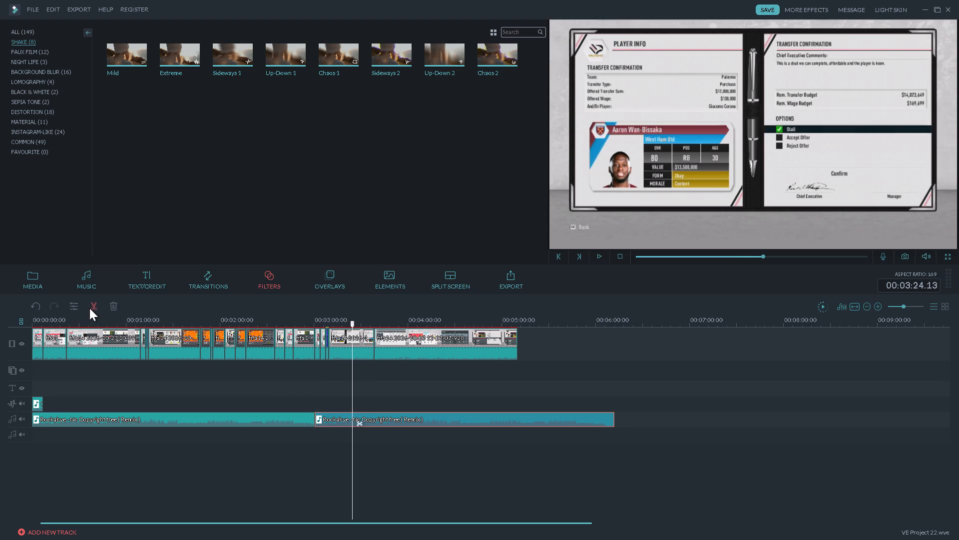
key(space)
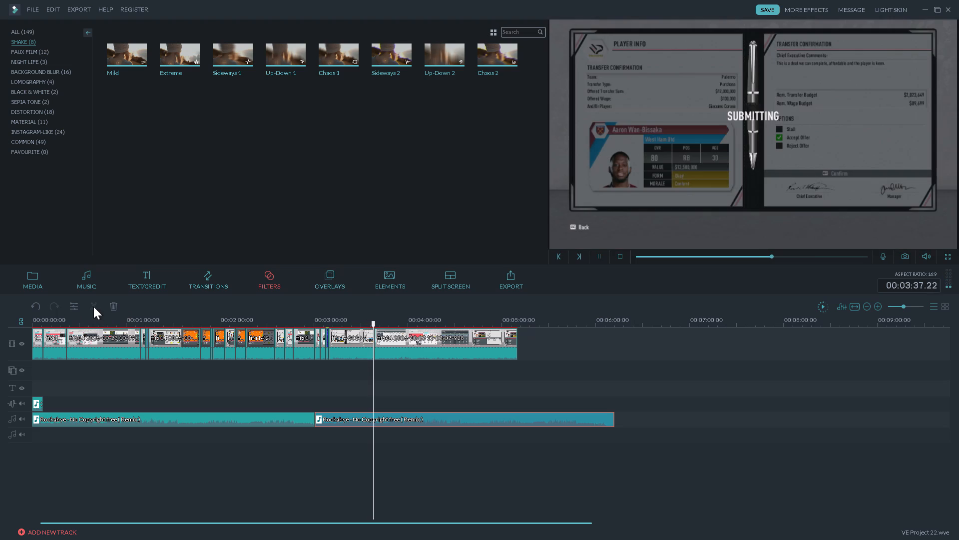
key(space)
click(100, 306)
click(90, 302)
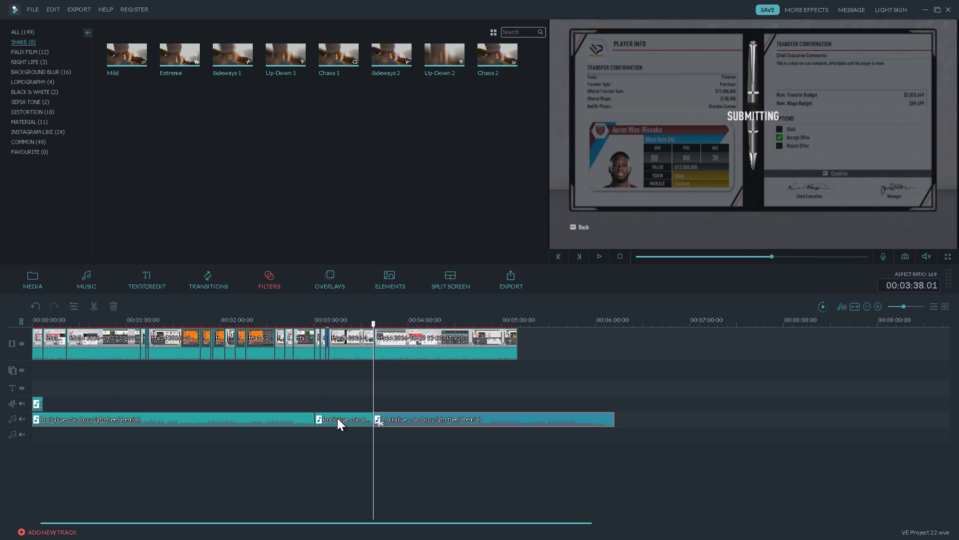
click(338, 418)
key(Delete)
drag(403, 420, 337, 422)
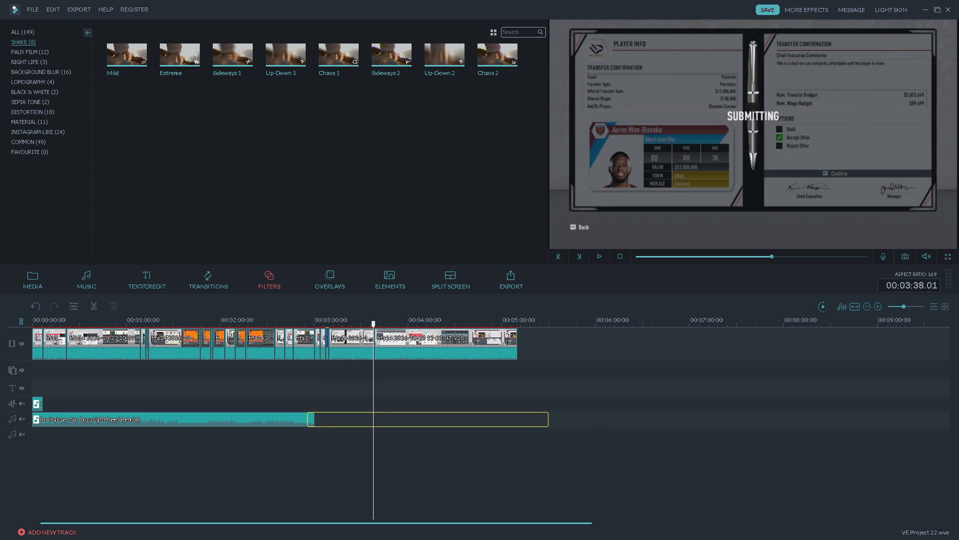
drag(337, 422, 339, 423)
Play the music join, split the first Rockabye clip at 00:02:46.15, delete its end piece and close the gap with the second clip.
click(297, 325)
key(space)
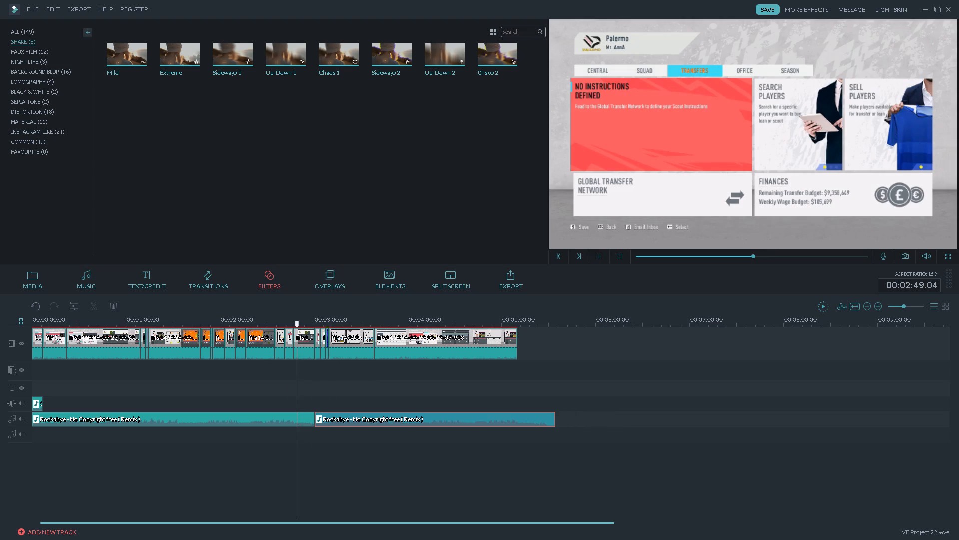
click(310, 325)
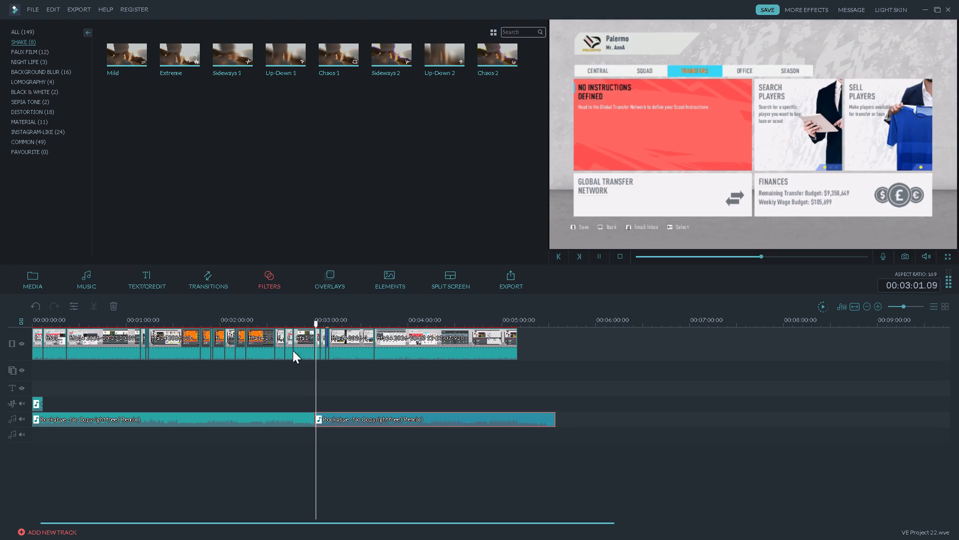
click(271, 321)
click(282, 322)
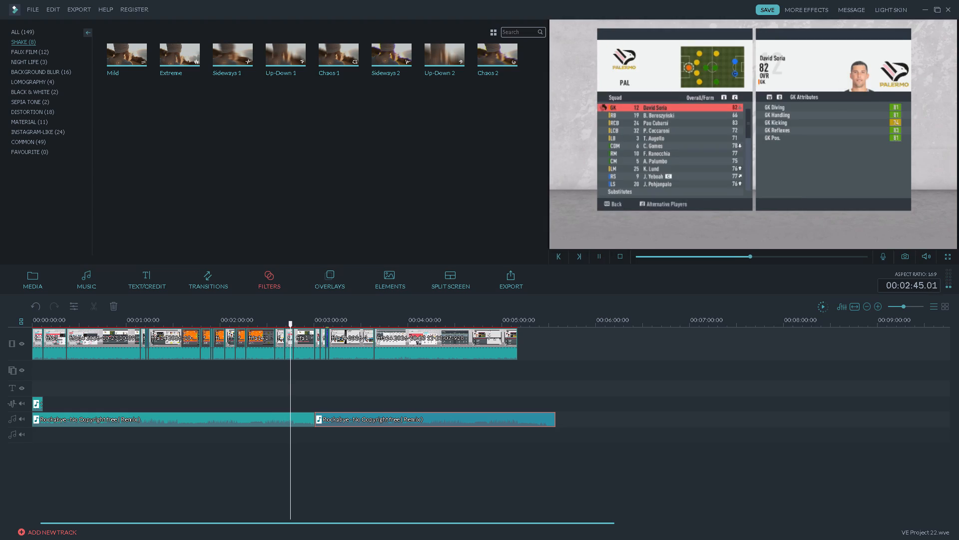
key(space)
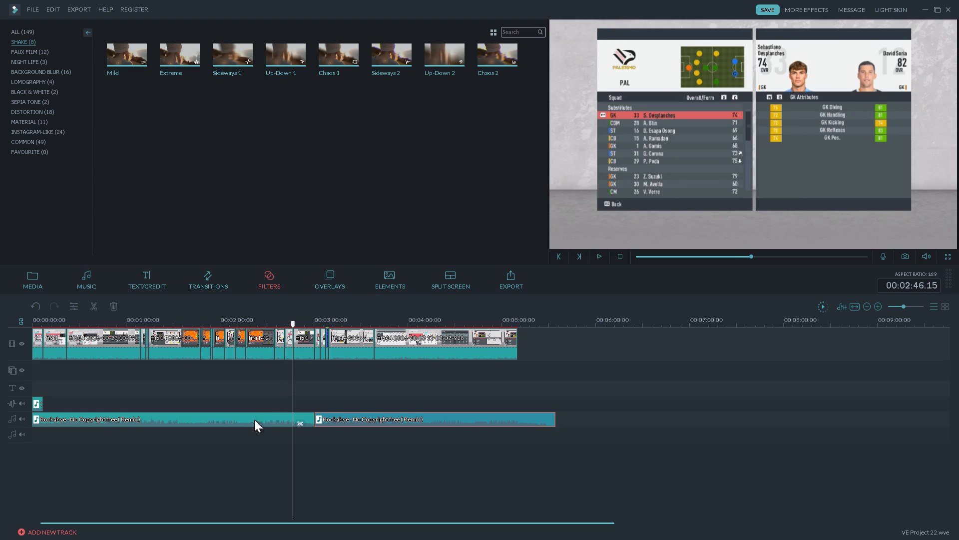
click(300, 424)
click(307, 415)
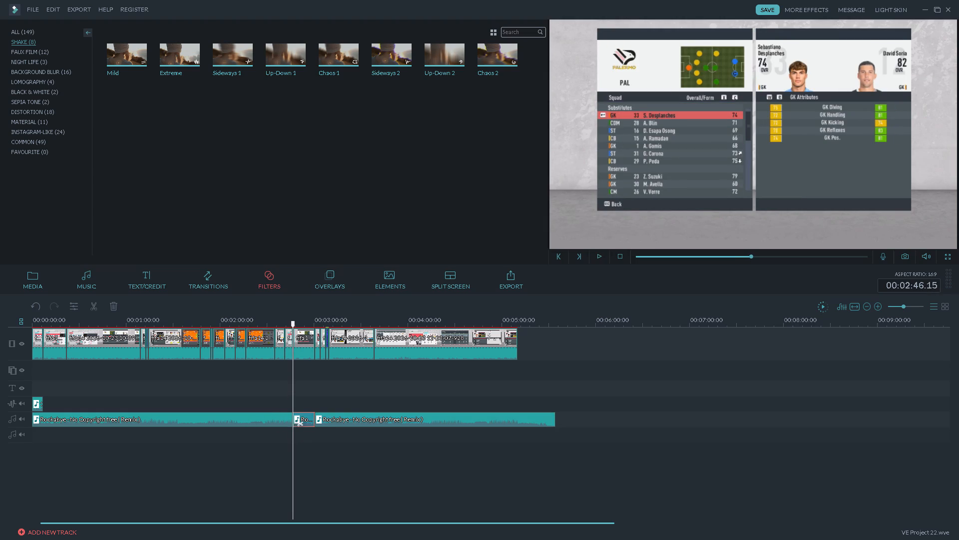
key(Delete)
drag(332, 417, 313, 417)
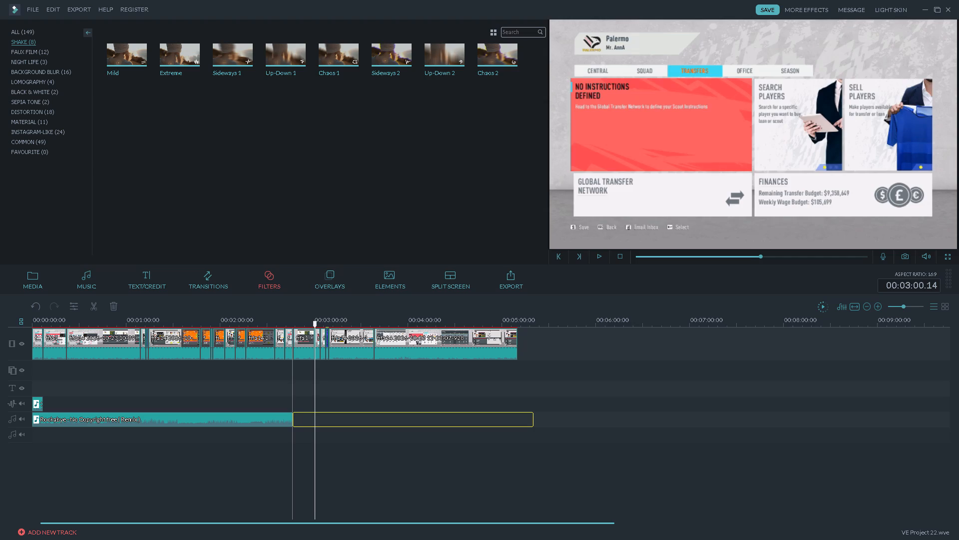
Play the timeline from about 00:02:38 to check the new join between the two Rockabye clips.
click(281, 325)
key(space)
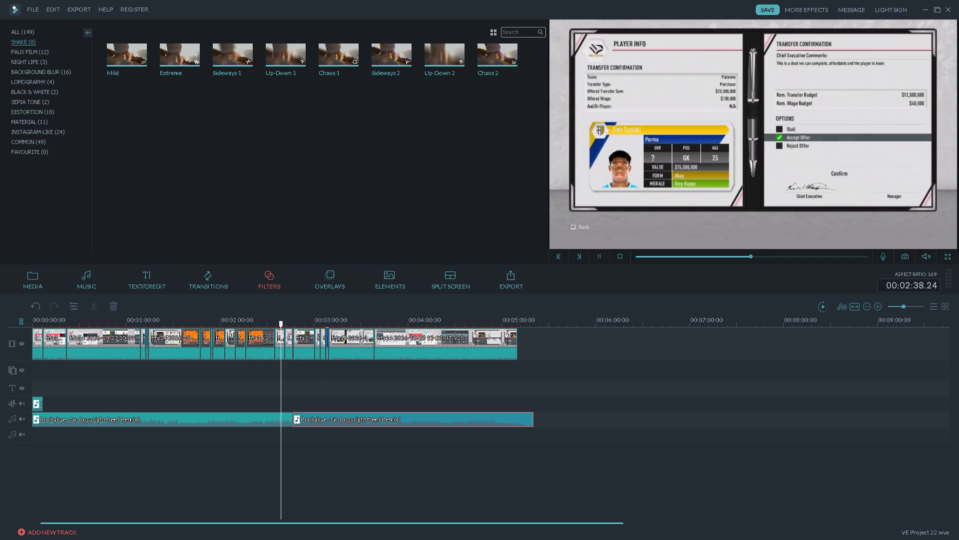
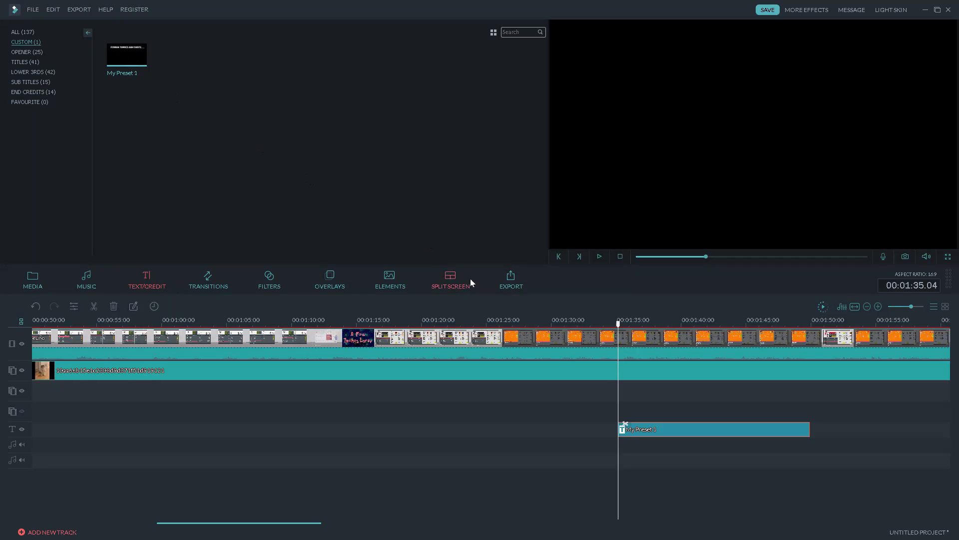
Replace the My Preset 1 title's text with "Agar Tum takatwar nhi Ho Sakte" and, on a second line, "To Apne Opponent Ko weak krdo".
double_click(652, 434)
click(323, 129)
key(ctrl+a)
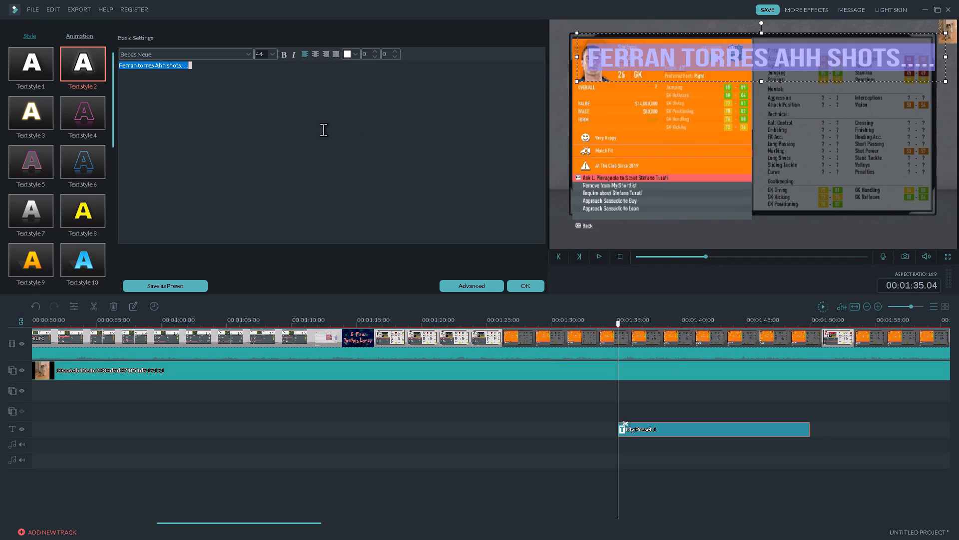
text(Agar Tum takatwar nhi H)
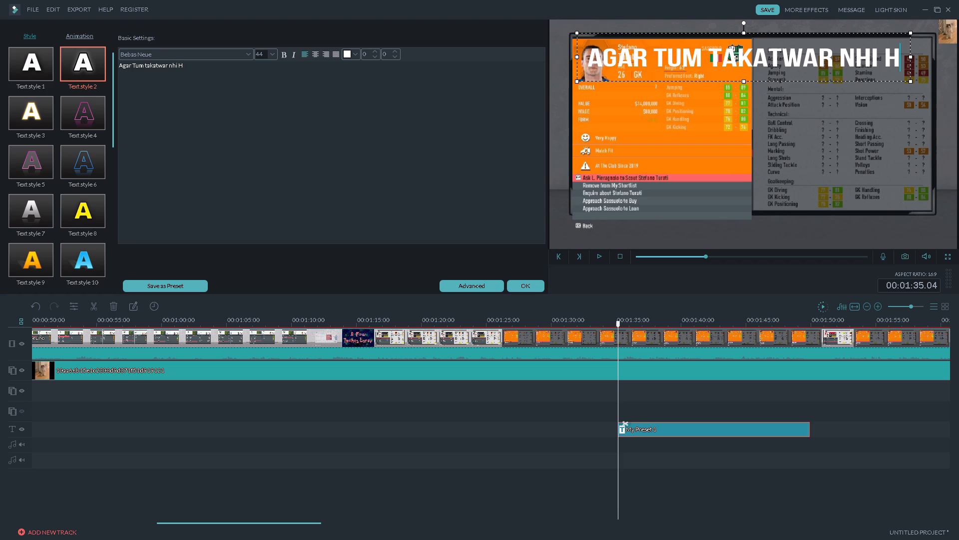
text(o Sk)
key(BackSpace)
text(akte)
key(Return)
text(To Apne Opponent k)
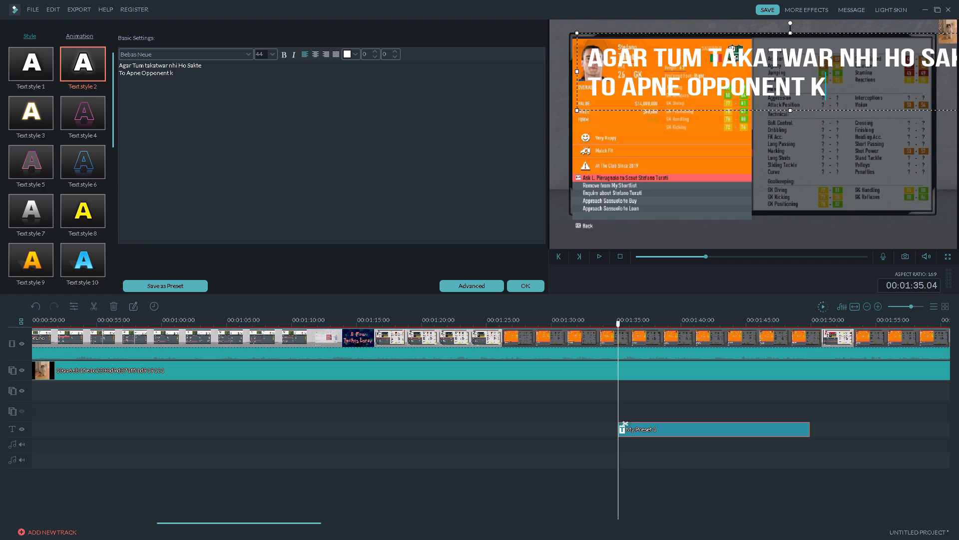
key(BackSpace)
text(Ko weak krdo)
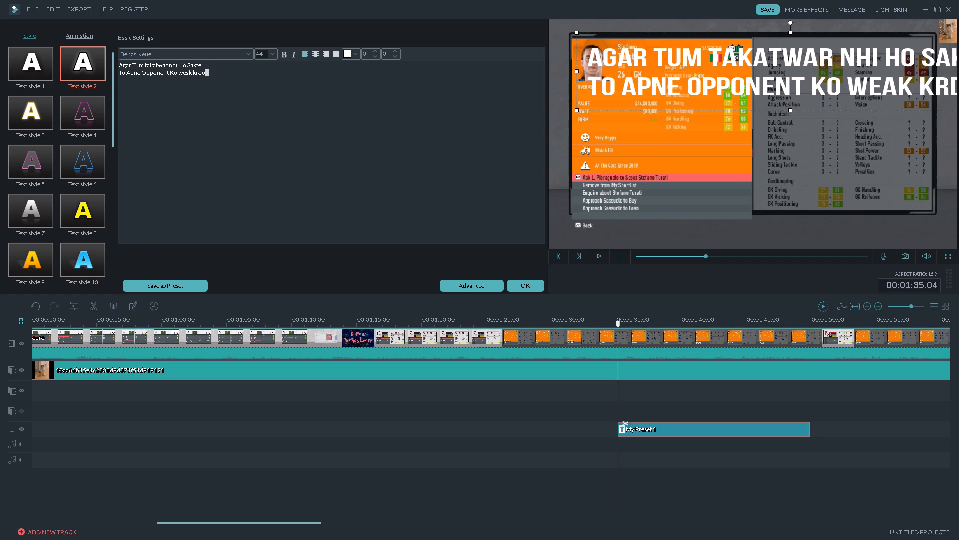
Break the title into four lines by splitting before "nhi Ho Sakte" and before "Ko weak krdo".
key(Up)
key(Left)
key(Left)
key(Left)
key(Left)
key(Left)
key(Left)
key(Left)
key(Left)
key(Left)
key(Left)
key(Left)
key(Left)
key(Left)
key(Return)
key(Down)
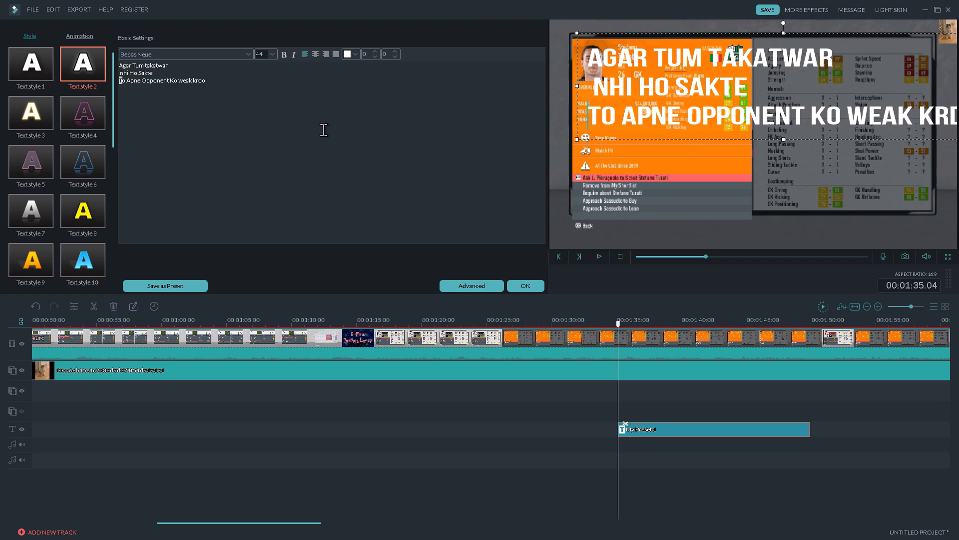
key(Right)
key(Right)
key(Right)
key(Right)
key(Right)
key(Right)
key(Right)
key(Right)
key(Right)
key(Right)
key(Right)
key(Right)
key(Right)
key(Right)
key(Right)
key(Right)
key(Right)
key(Return)
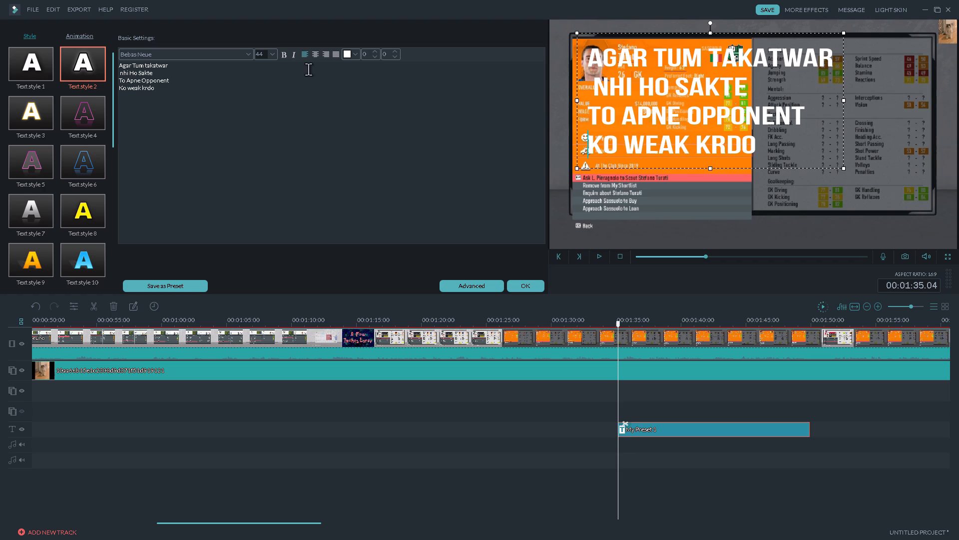
Center-align the title's lines and move the text block to the middle of the frame.
click(316, 55)
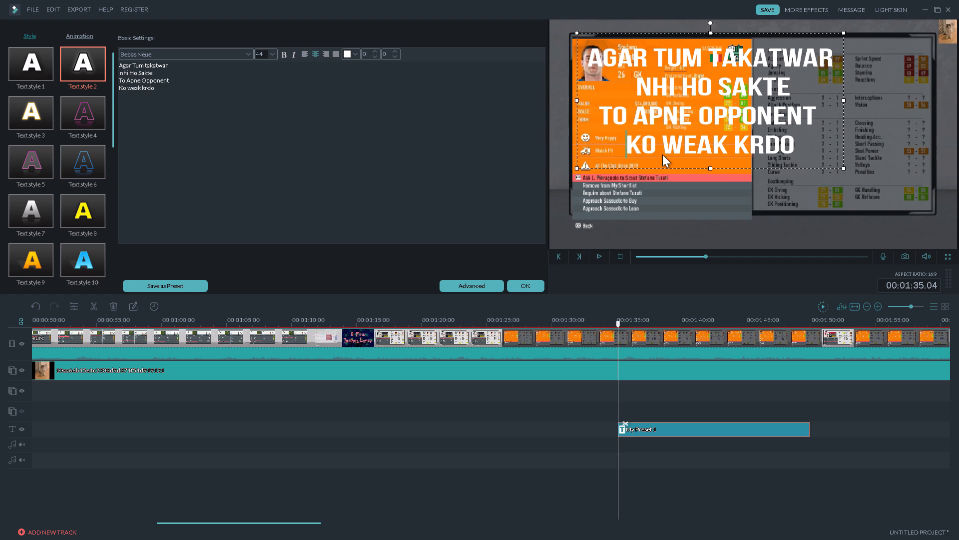
drag(746, 170, 789, 213)
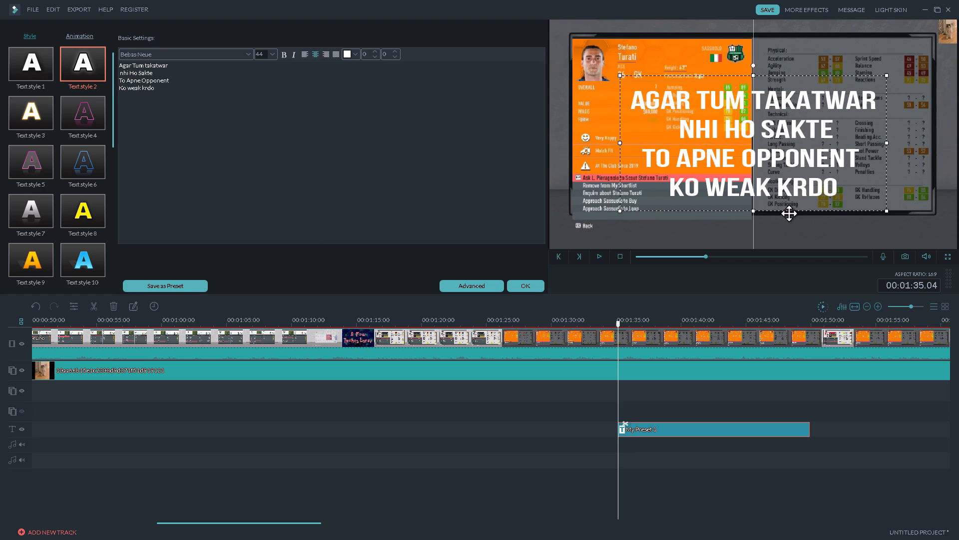
drag(789, 213, 785, 213)
Add a far-indented "-Krishna" signature two lines below the quote and move the text block up to fit the frame.
click(175, 94)
key(space)
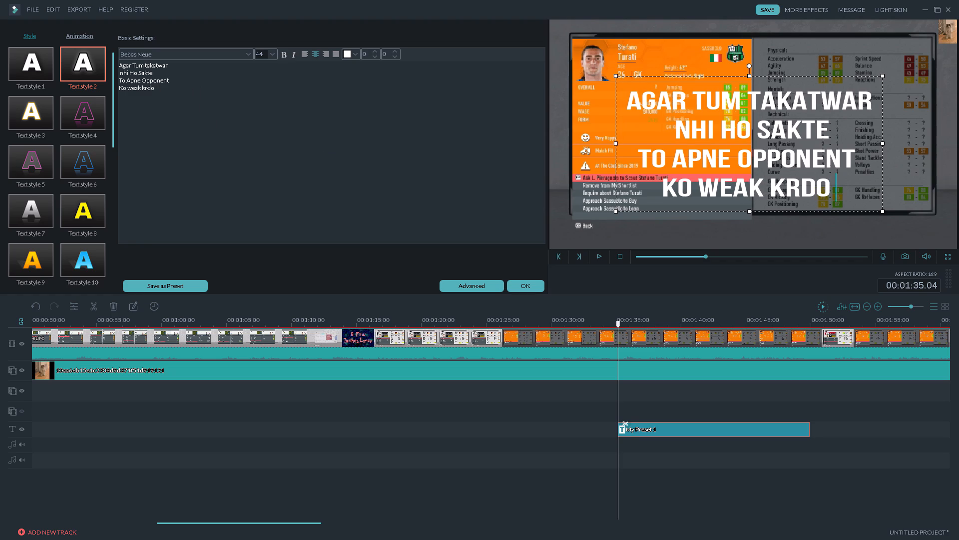
key(Return)
key(space)
key(space)
key(space)
key(space)
key(space)
key(space)
key(space)
key(space)
key(space)
key(space)
key(space)
key(space)
key(space)
key(space)
key(space)
key(space)
key(space)
key(space)
key(space)
key(space)
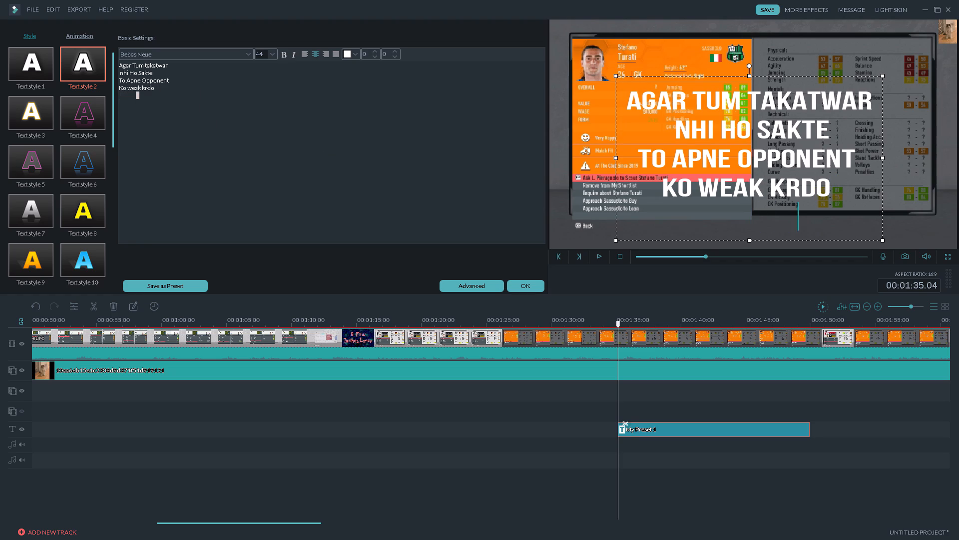
key(Return)
key(space)
key(space)
key(space)
key(space)
key(space)
key(space)
key(space)
key(space)
key(space)
key(space)
key(space)
key(space)
key(space)
key(space)
key(space)
key(space)
key(space)
key(space)
key(space)
key(space)
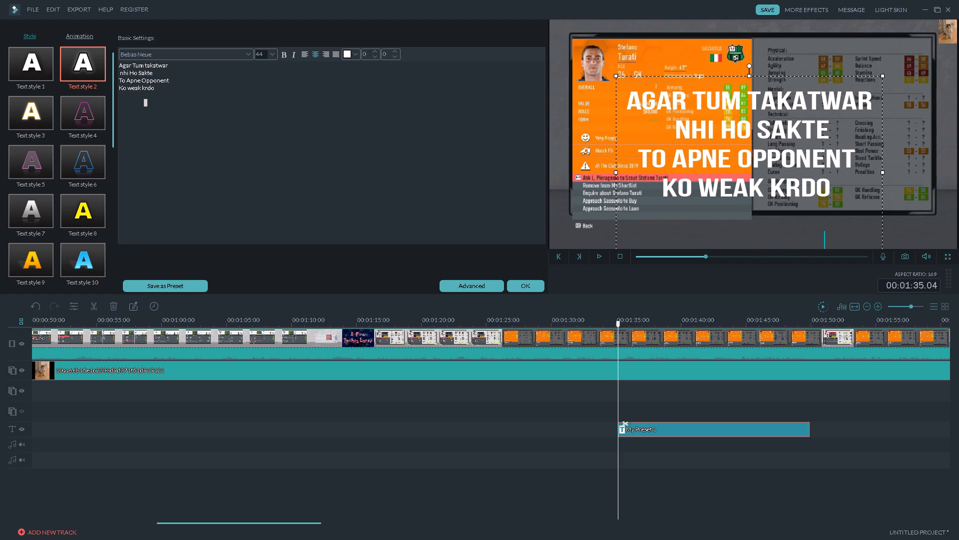
key(minus)
text(Krishna)
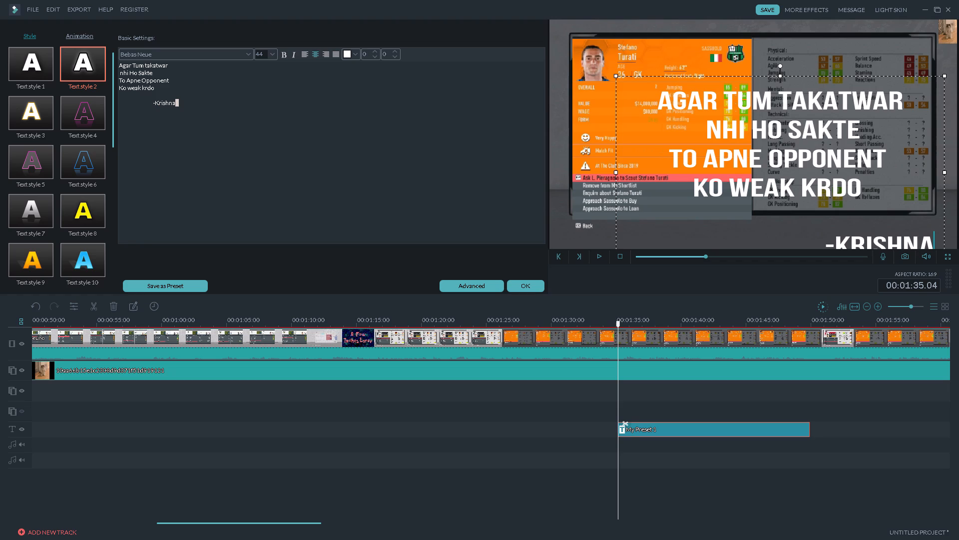
drag(615, 214, 616, 214)
drag(616, 214, 585, 179)
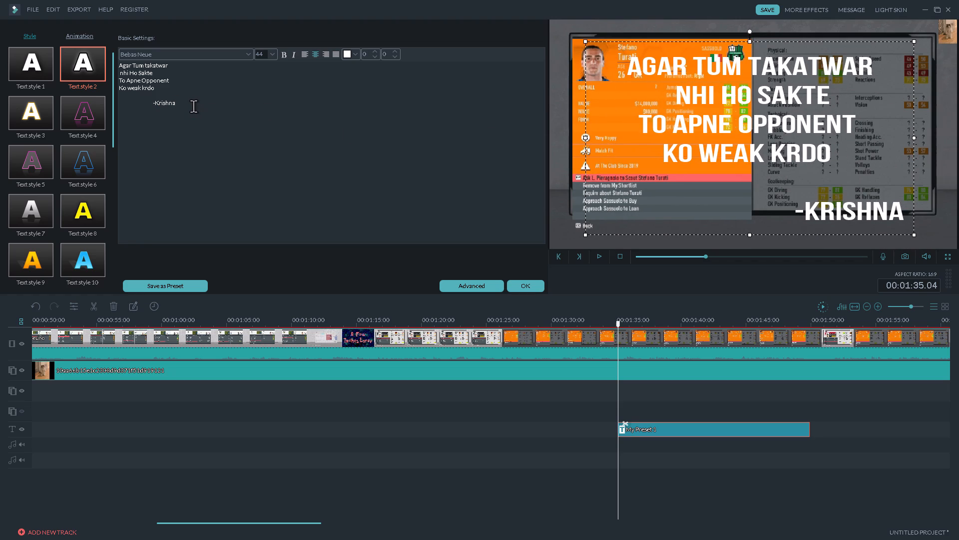
Replace the name in the signature line with "AnnA Pc Gamer", keeping the leading dash.
click(193, 106)
key(BackSpace)
key(BackSpace)
key(BackSpace)
key(BackSpace)
key(BackSpace)
key(BackSpace)
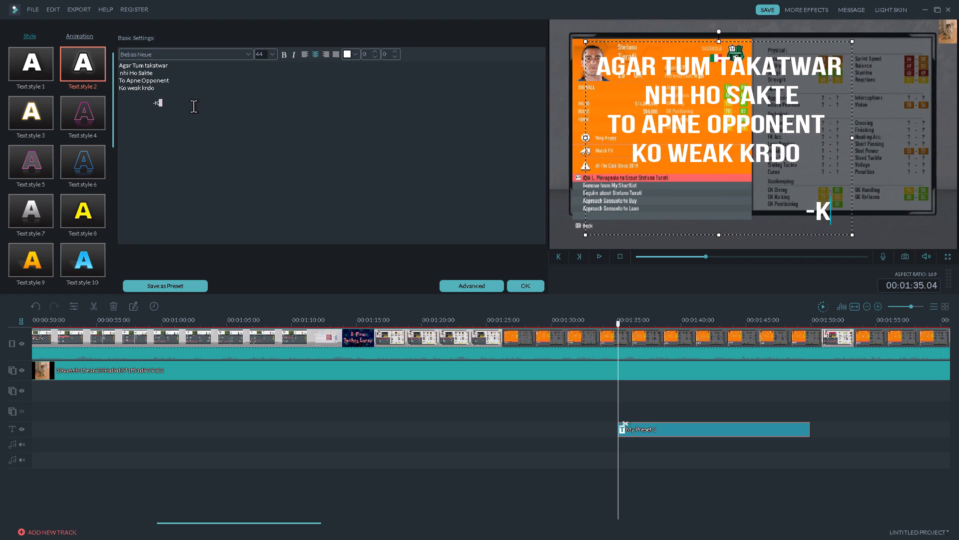
key(BackSpace)
text(AnnA)
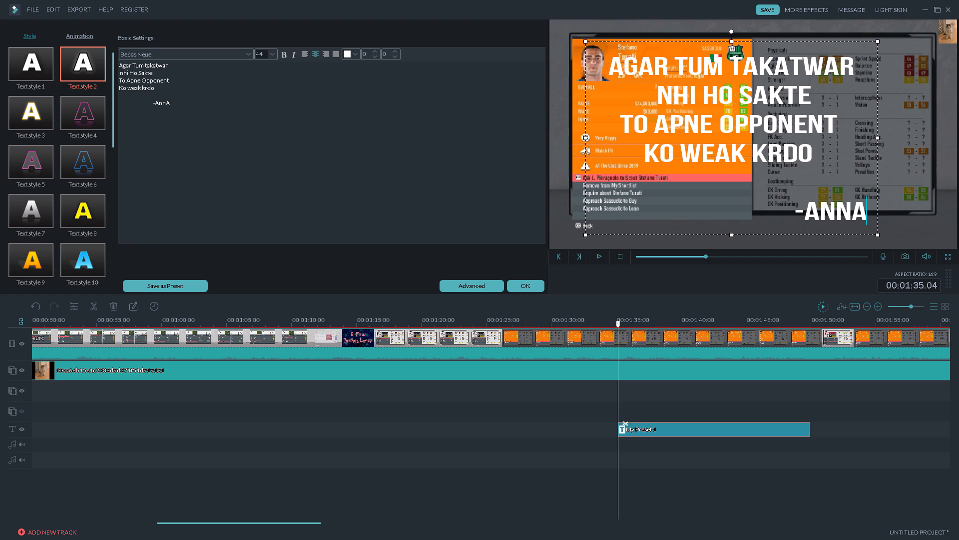
key(space)
text(G)
key(shift+p)
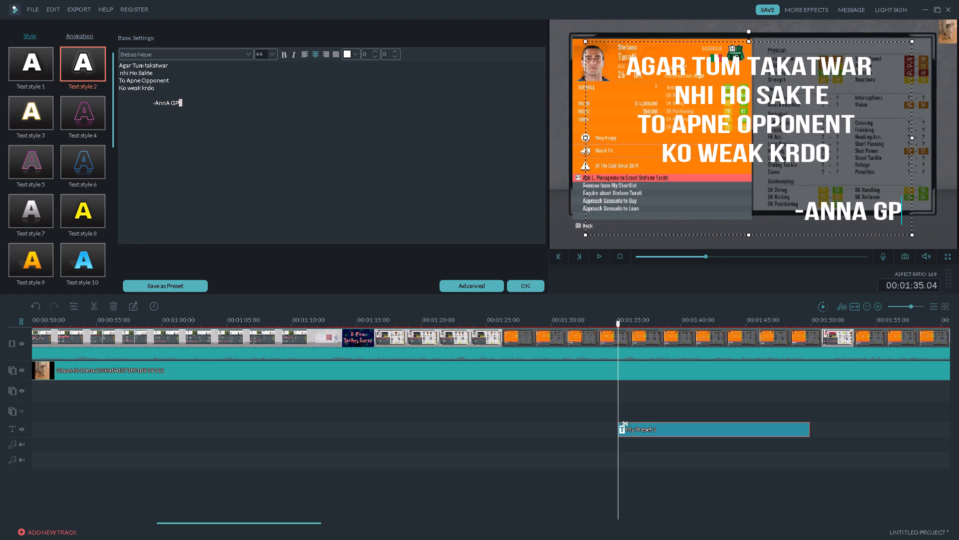
key(BackSpace)
key(BackSpace)
text(Pc Gamer)
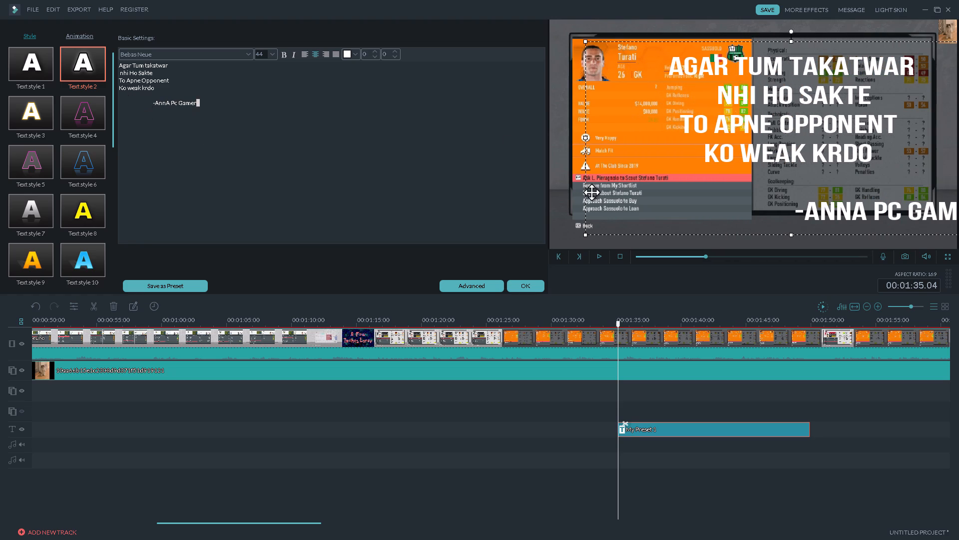
Shrink the title's text box and reposition it so the quote and whole signature fit centered in the frame.
drag(585, 42, 639, 79)
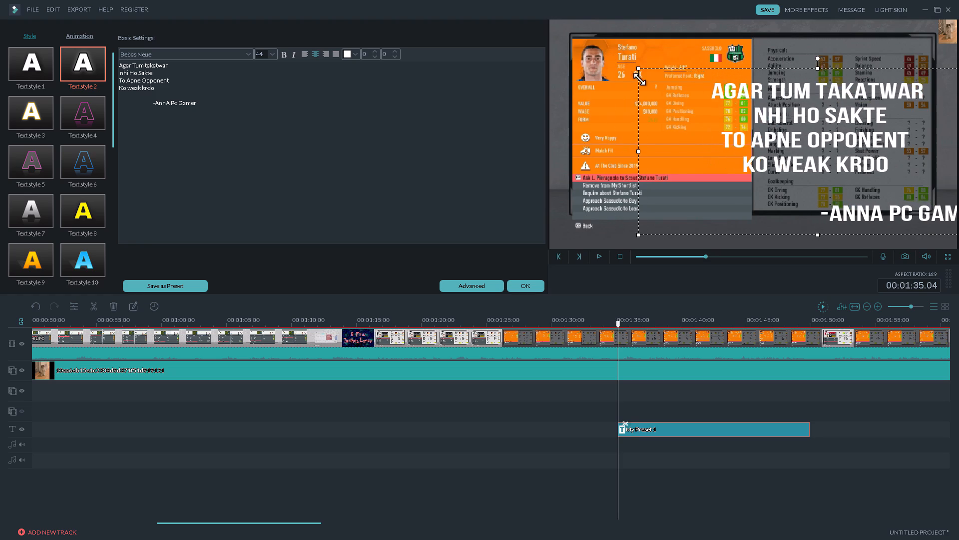
drag(639, 79, 672, 93)
drag(704, 79, 612, 68)
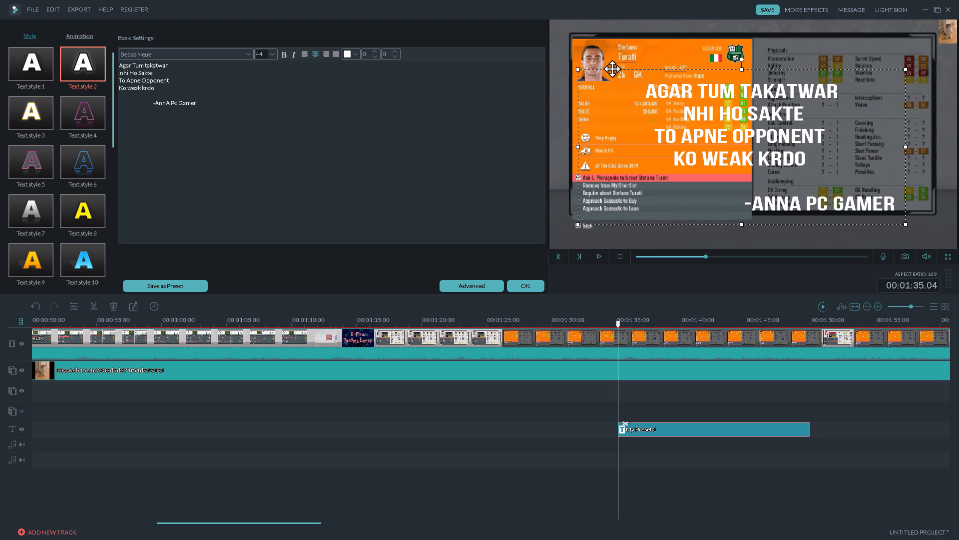
drag(612, 68, 612, 70)
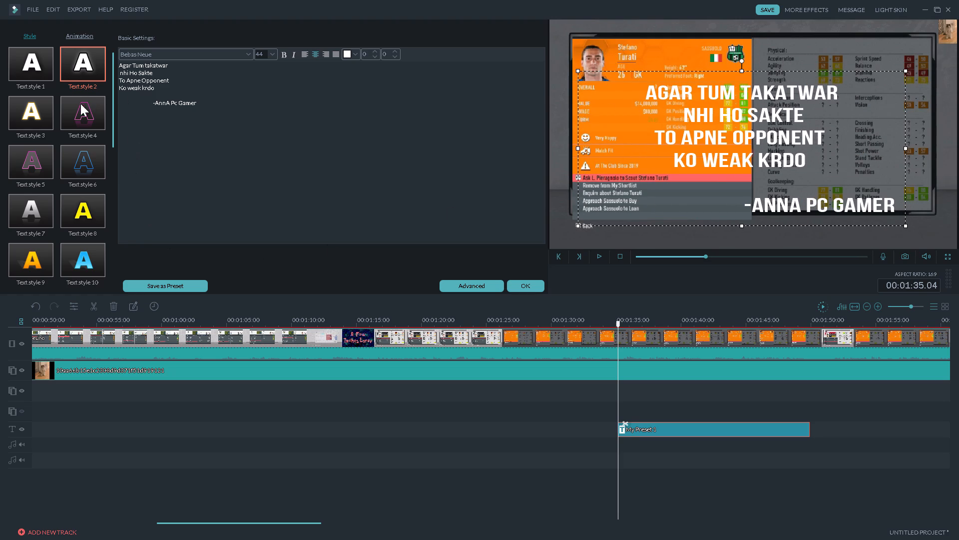
Apply Text style 2 and the Type Writer animation to the quote title.
double_click(78, 77)
click(76, 38)
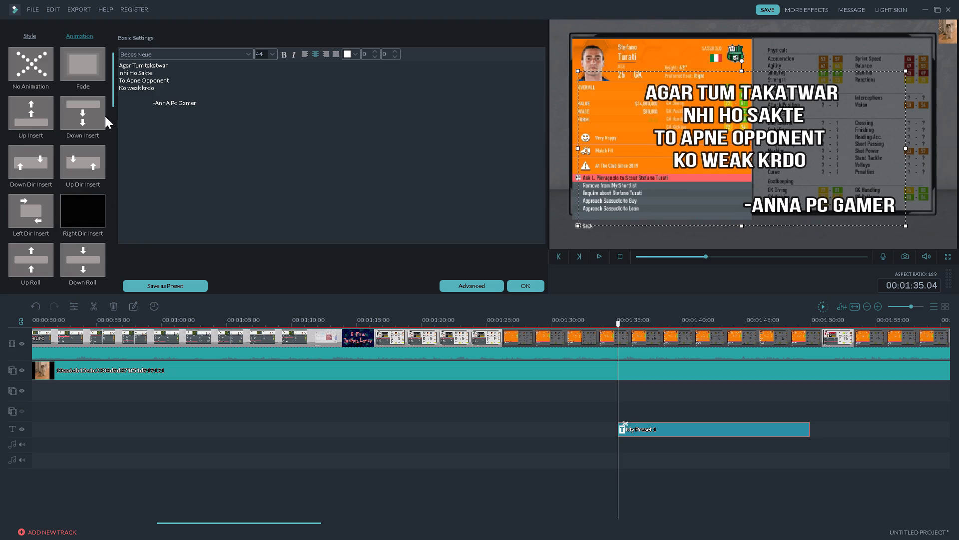
drag(112, 82, 111, 186)
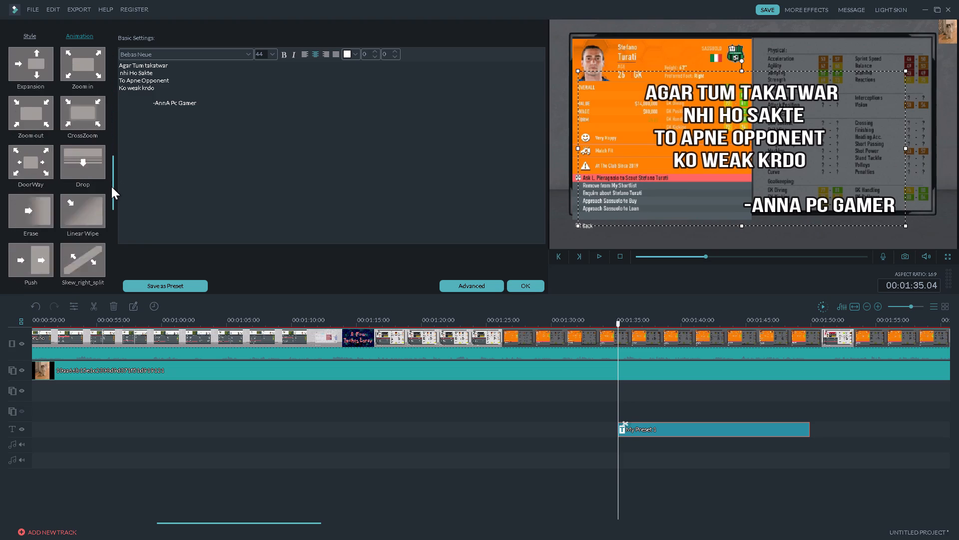
drag(111, 186, 114, 237)
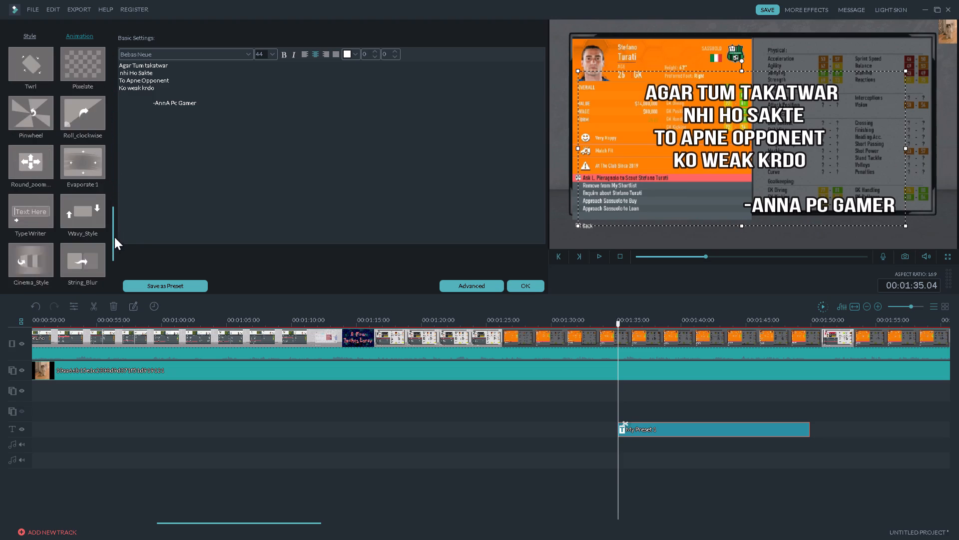
drag(114, 237, 116, 266)
double_click(33, 120)
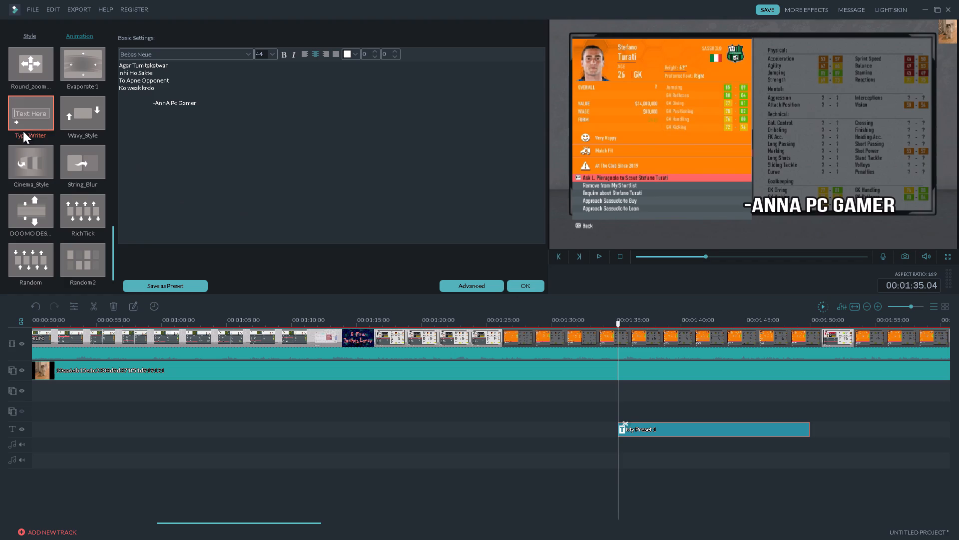
double_click(20, 117)
In the advanced text editor, lengthen the title's opening animation to about 8 seconds and apply it.
click(465, 286)
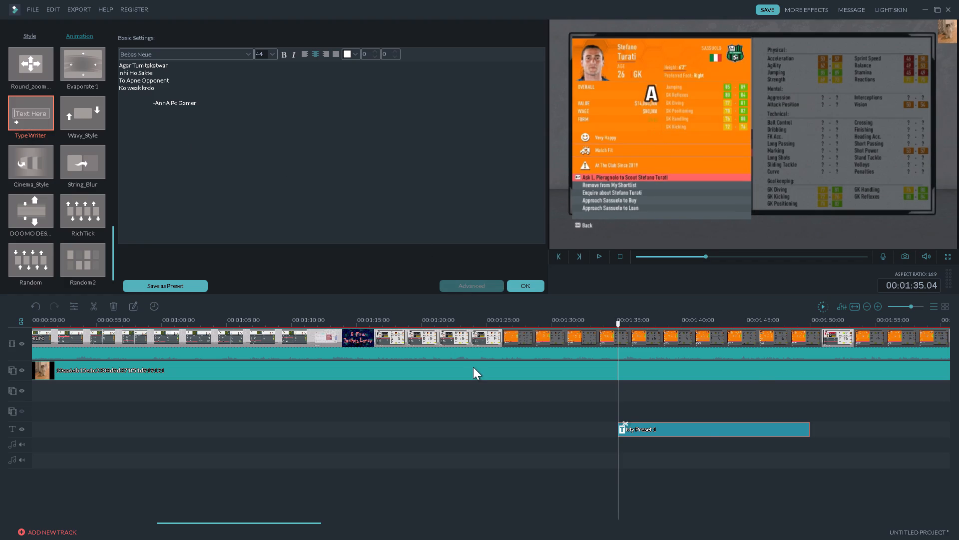
drag(400, 355, 526, 354)
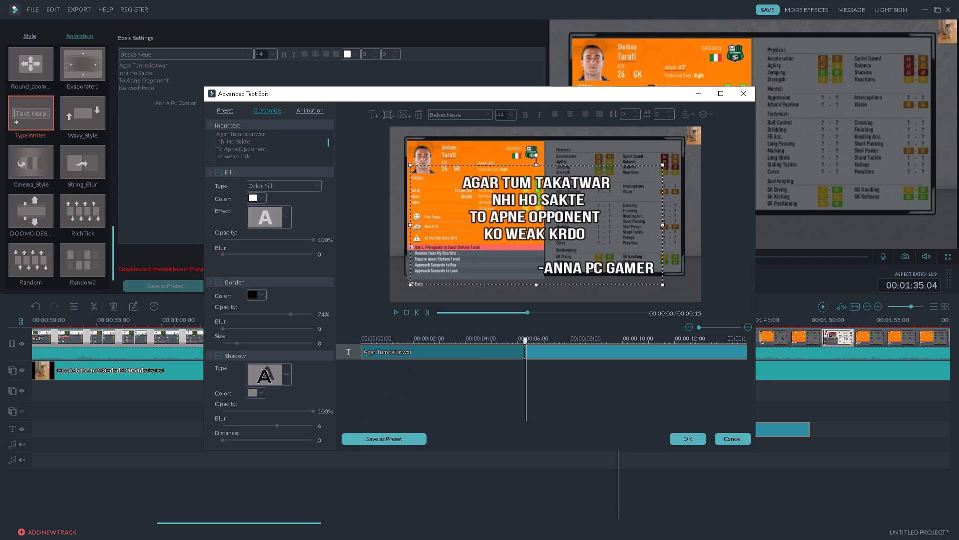
drag(526, 354, 572, 355)
click(687, 442)
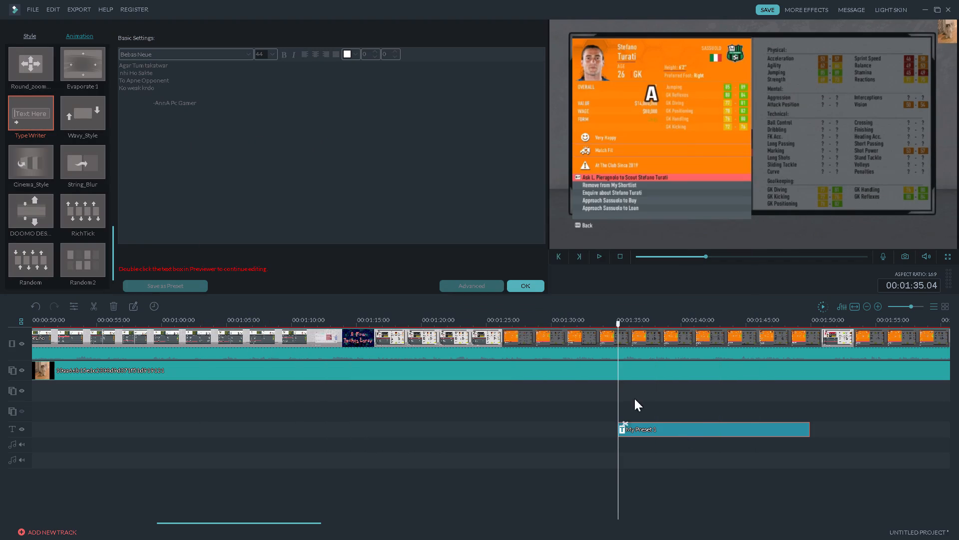
Play the title from about 00:01:33.20 and trim its end on the timeline to 00:01:41.13.
key(space)
click(600, 325)
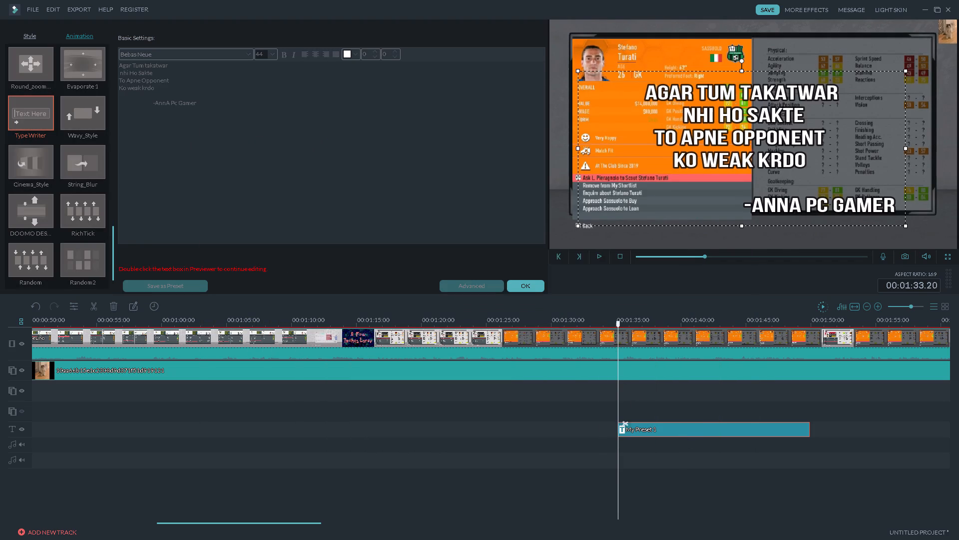
key(space)
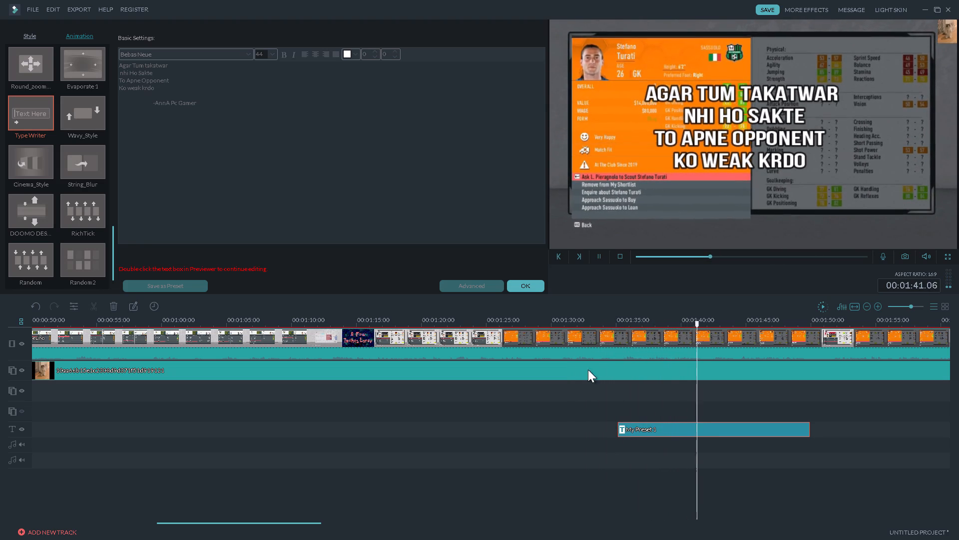
drag(809, 428, 699, 432)
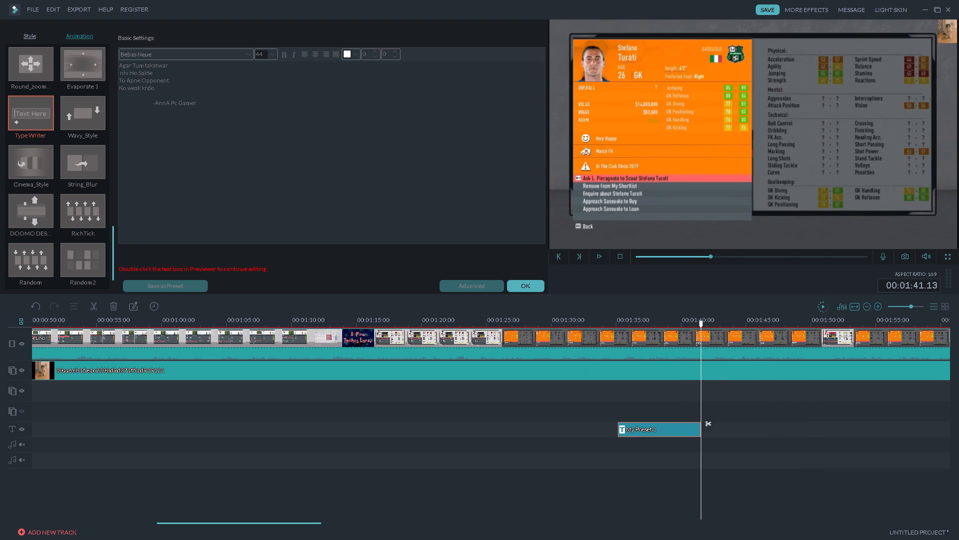
Replay the timeline from just before the quote title to check its shortened timing.
key(space)
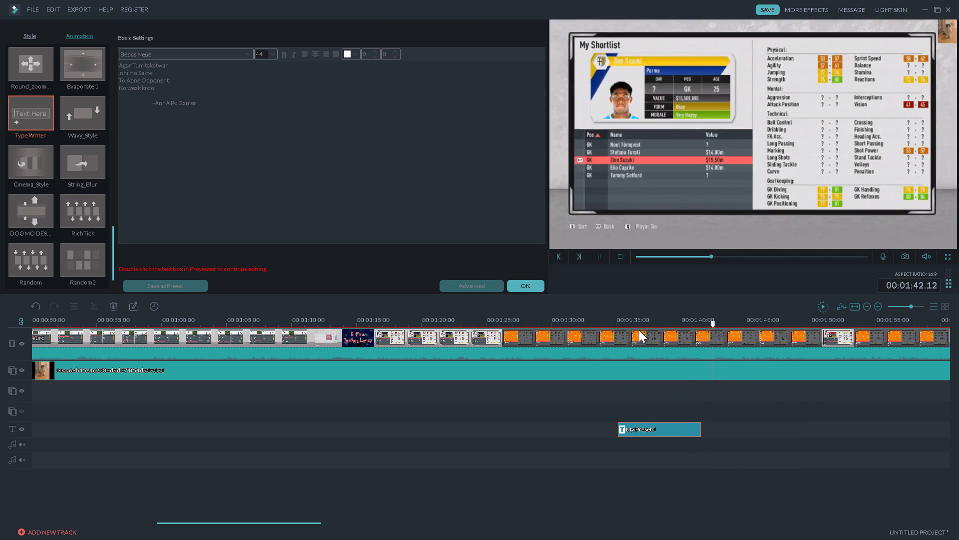
key(space)
click(609, 325)
key(space)
click(610, 324)
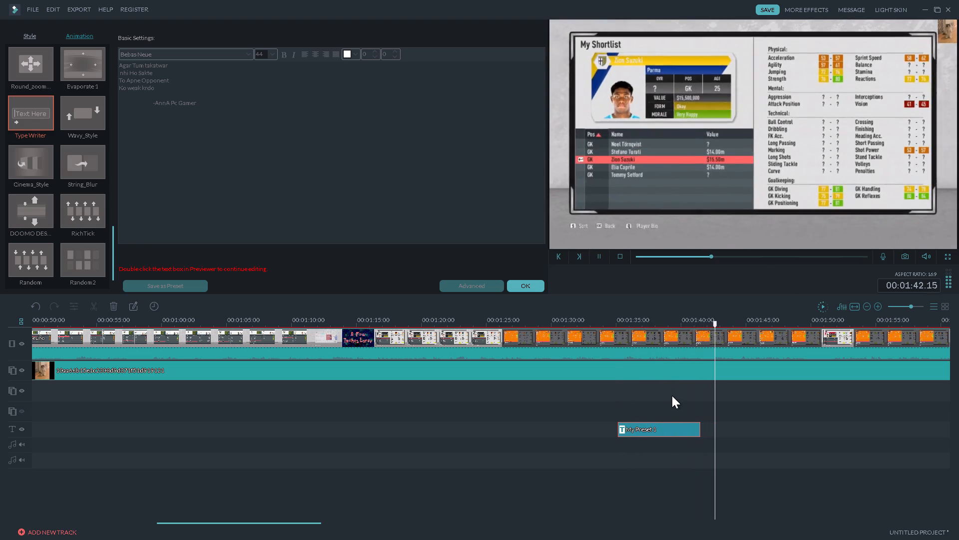
key(space)
In the advanced text editor, remove the blank line between the quote's last line and the AnnA Pc Gamer signature.
double_click(658, 436)
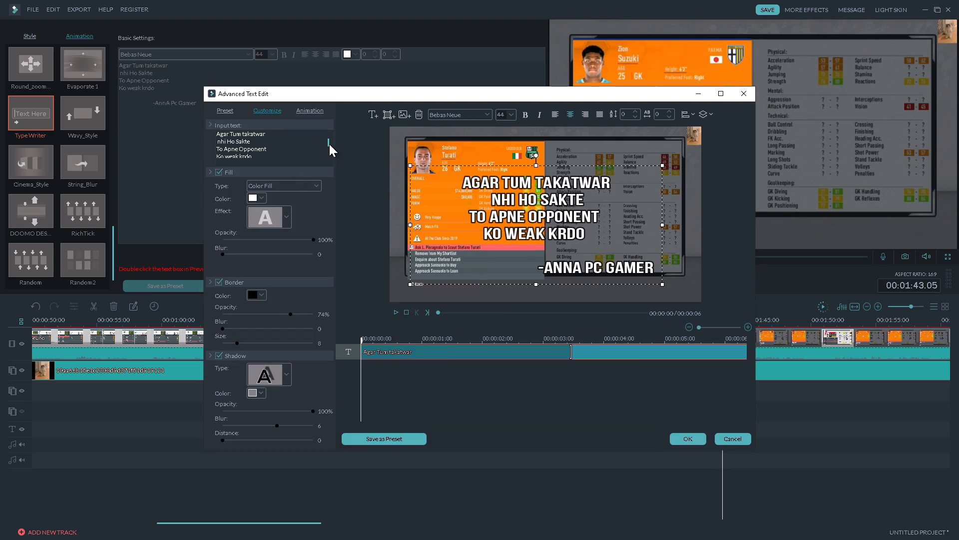
drag(329, 144, 327, 155)
click(248, 142)
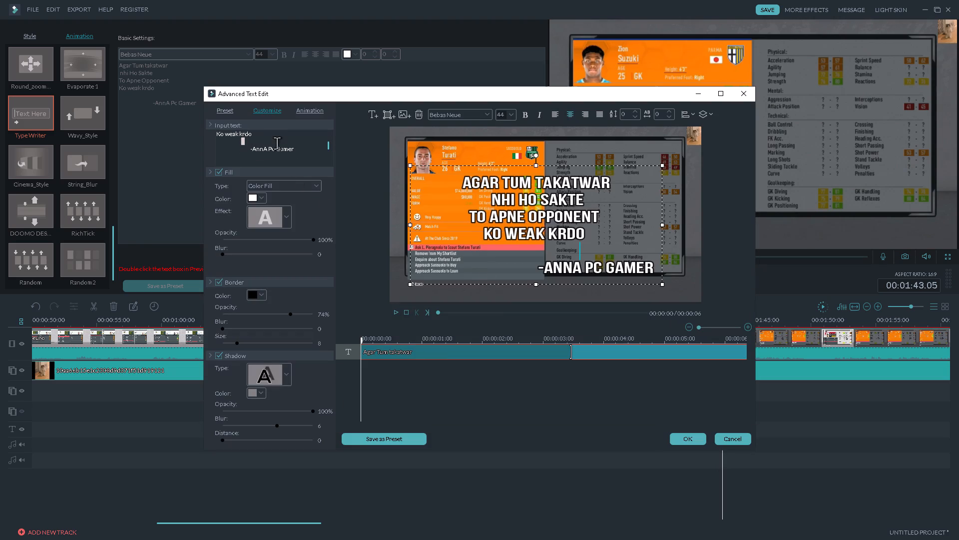
key(BackSpace)
key(BackSpace)
key(BackSpace)
key(BackSpace)
key(BackSpace)
key(BackSpace)
key(BackSpace)
key(BackSpace)
key(BackSpace)
key(BackSpace)
key(BackSpace)
key(BackSpace)
key(BackSpace)
key(BackSpace)
key(BackSpace)
key(BackSpace)
key(BackSpace)
key(BackSpace)
key(BackSpace)
key(BackSpace)
key(BackSpace)
key(BackSpace)
key(BackSpace)
key(BackSpace)
key(BackSpace)
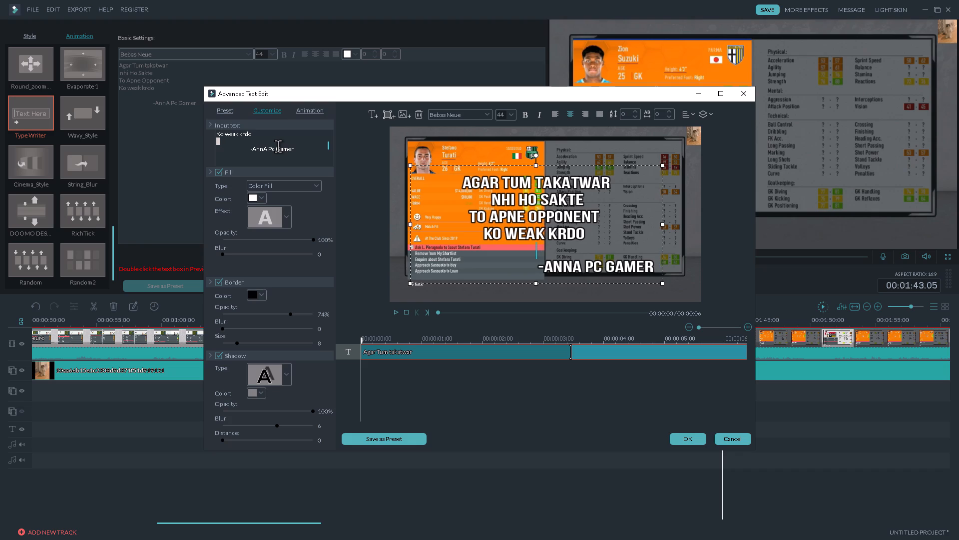
key(BackSpace)
key(Down)
key(Left)
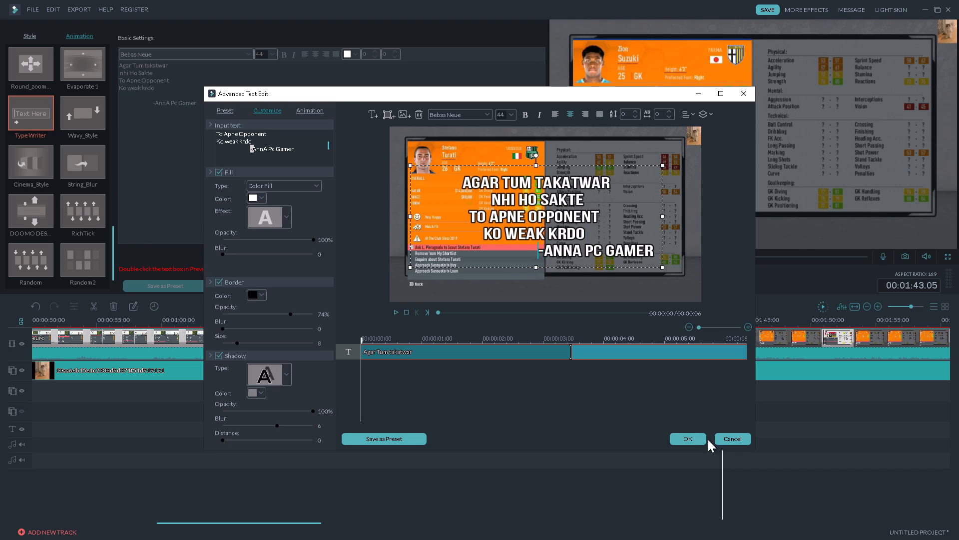
Shorten the quote title's opening animation to about 3 seconds and apply the advanced text edits.
drag(569, 354, 551, 356)
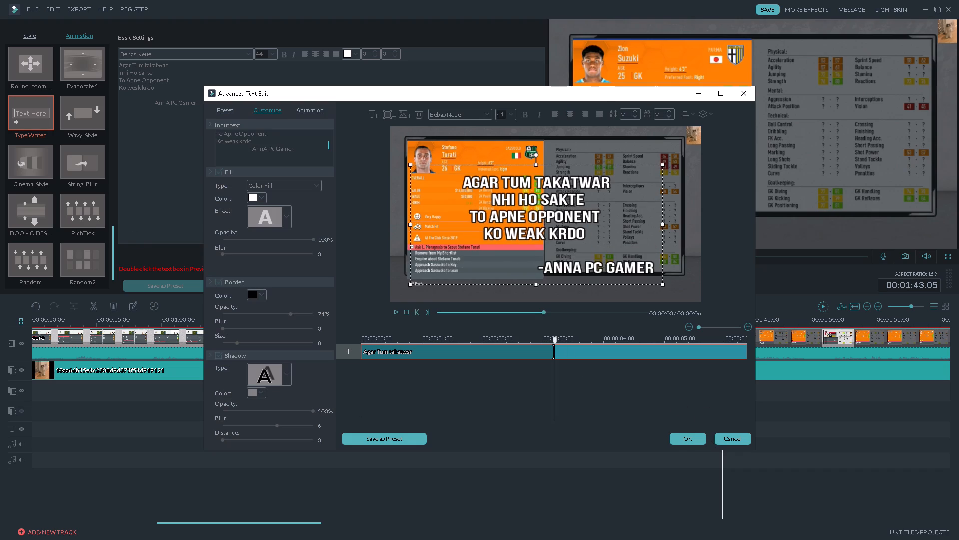
click(690, 446)
click(682, 441)
Replay the timeline from just before the quote title and accept the title's settings.
click(575, 324)
key(space)
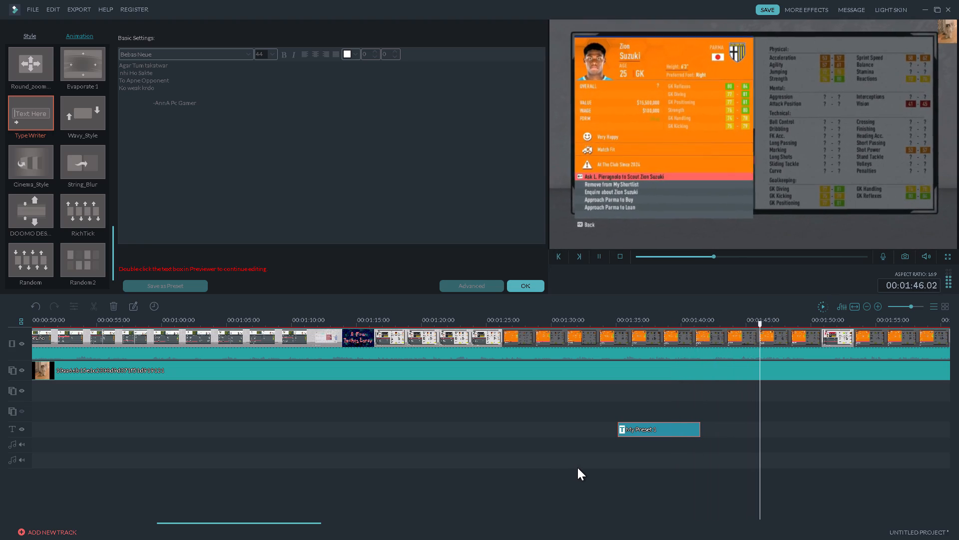
click(530, 287)
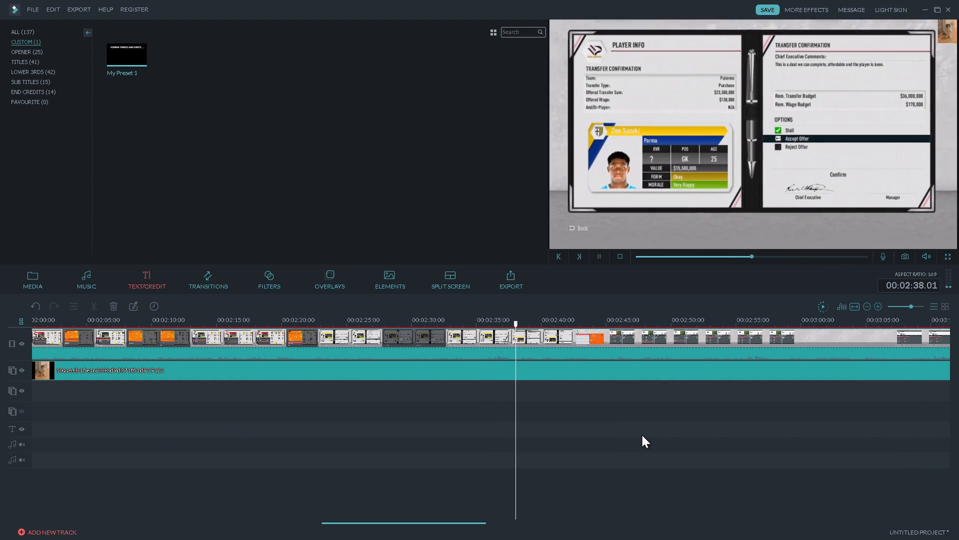
Save the project as VE Project 23 in the Projects folder.
key(ctrl+s)
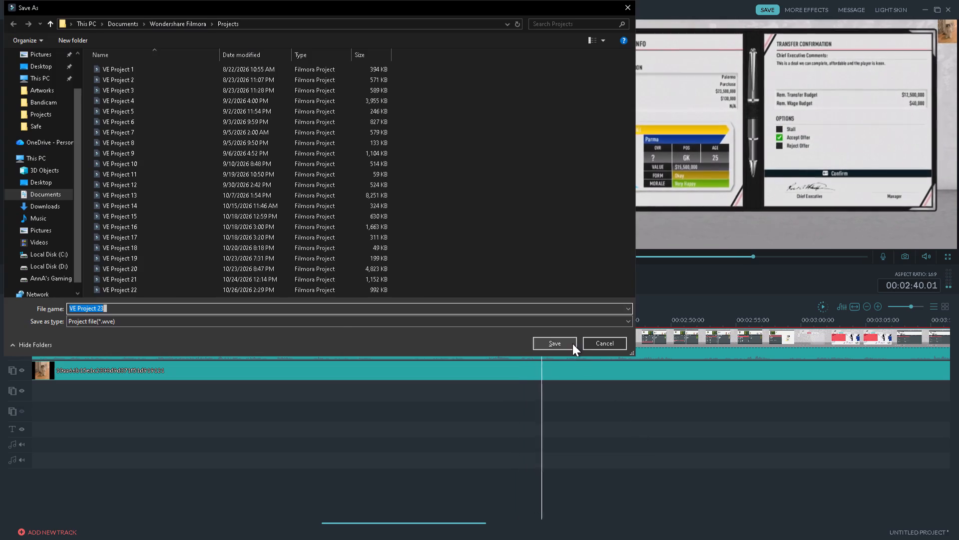
click(557, 349)
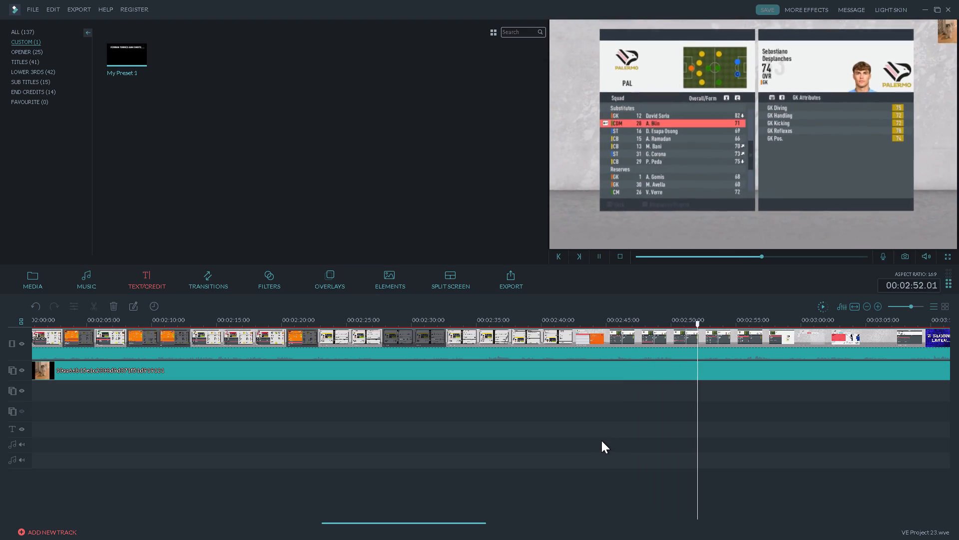
Skip ahead in playback to about 00:03:08, just before the purple title card.
click(915, 323)
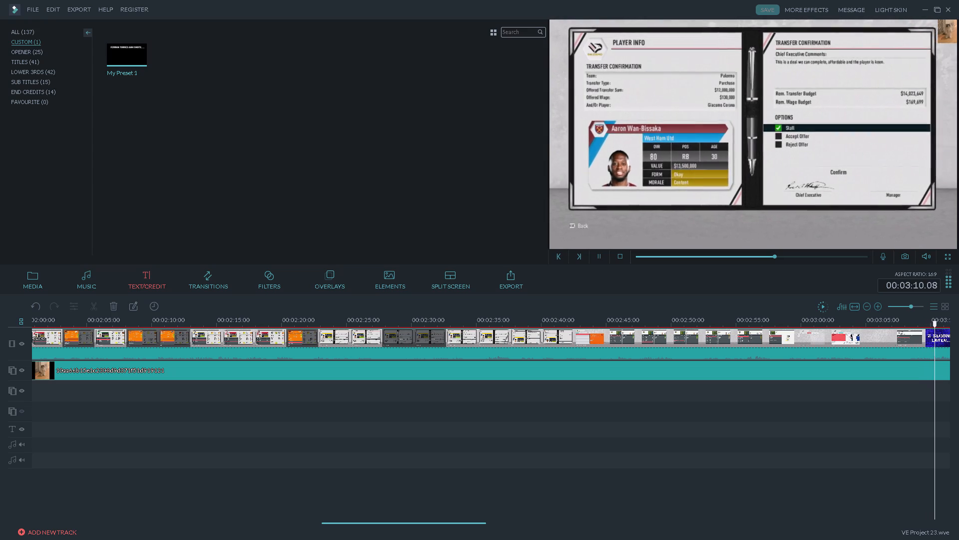
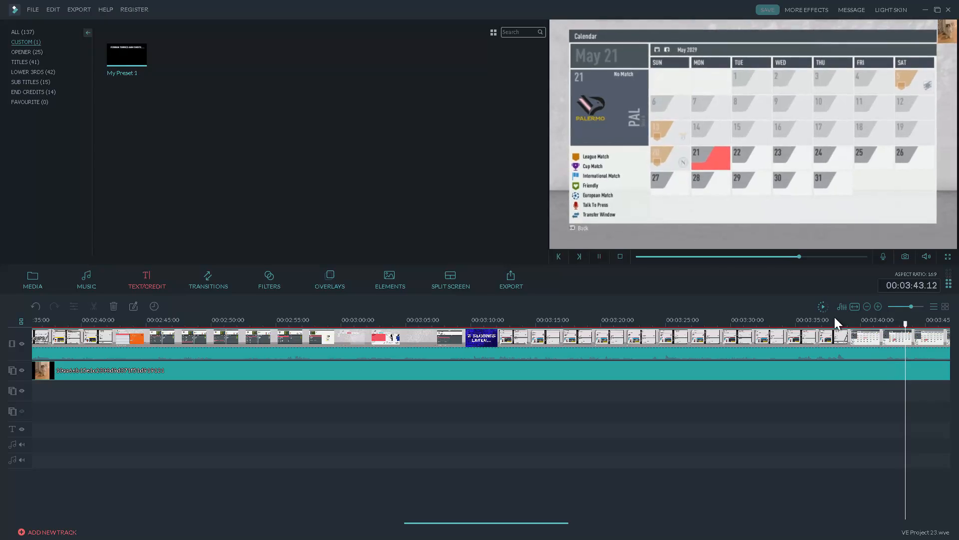
Split the clips at 00:03:38.11, on the transfer confirmation's Submitting screen just before the calendar appears.
click(841, 322)
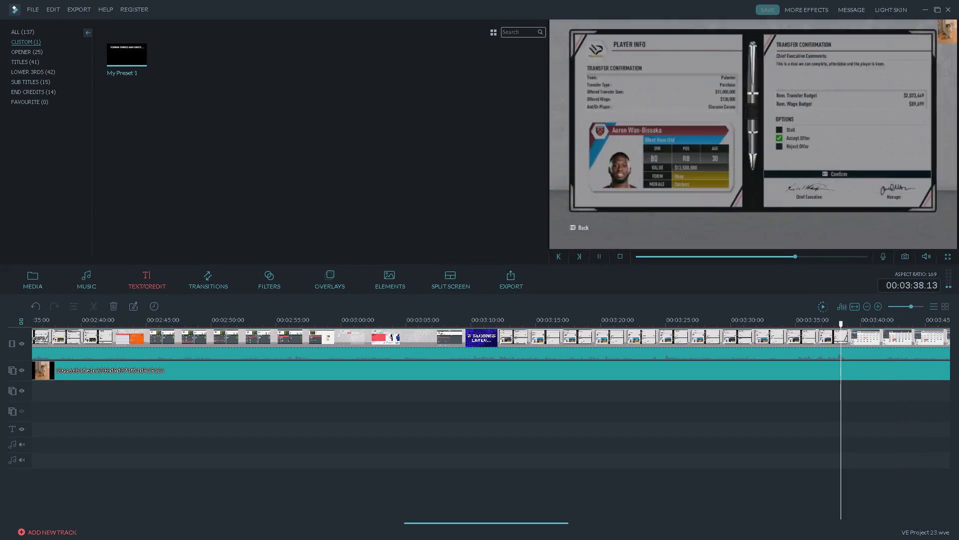
key(space)
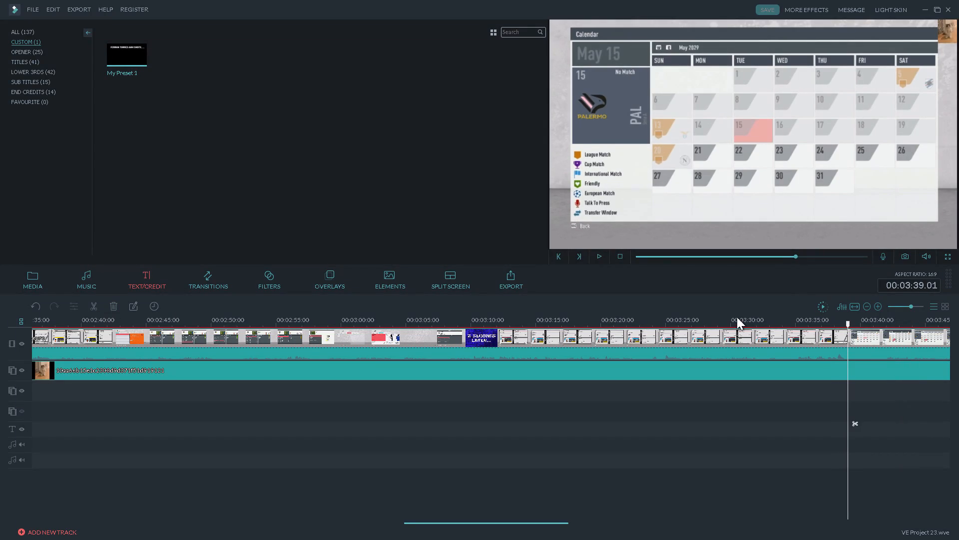
click(841, 325)
key(space)
key(space)
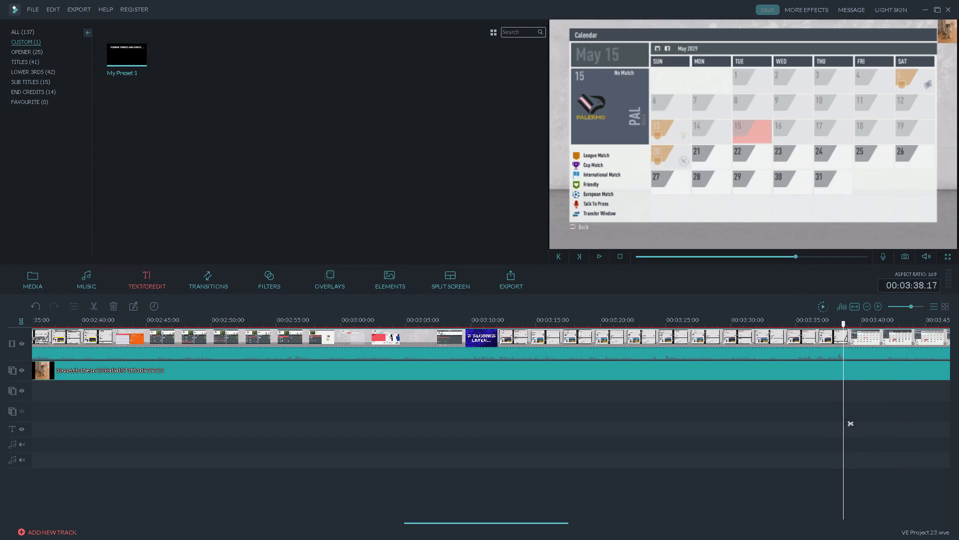
click(832, 325)
key(space)
key(space)
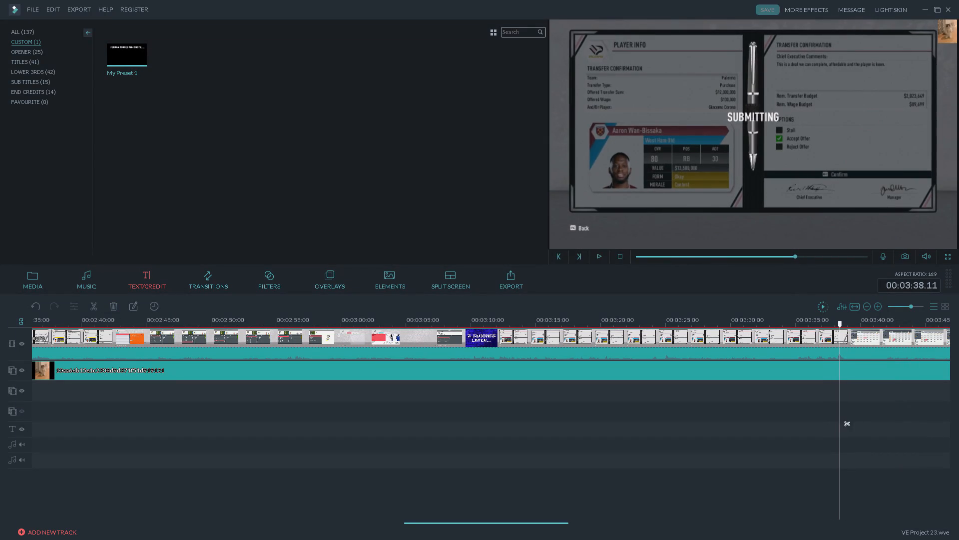
click(96, 306)
Split the clips again at 00:03:41.05 and delete the section between the two cuts.
key(space)
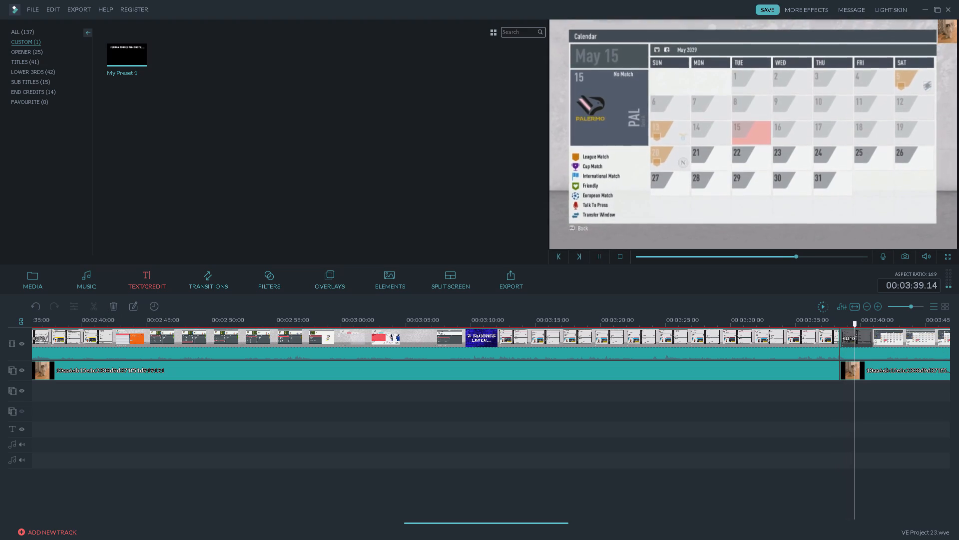
key(space)
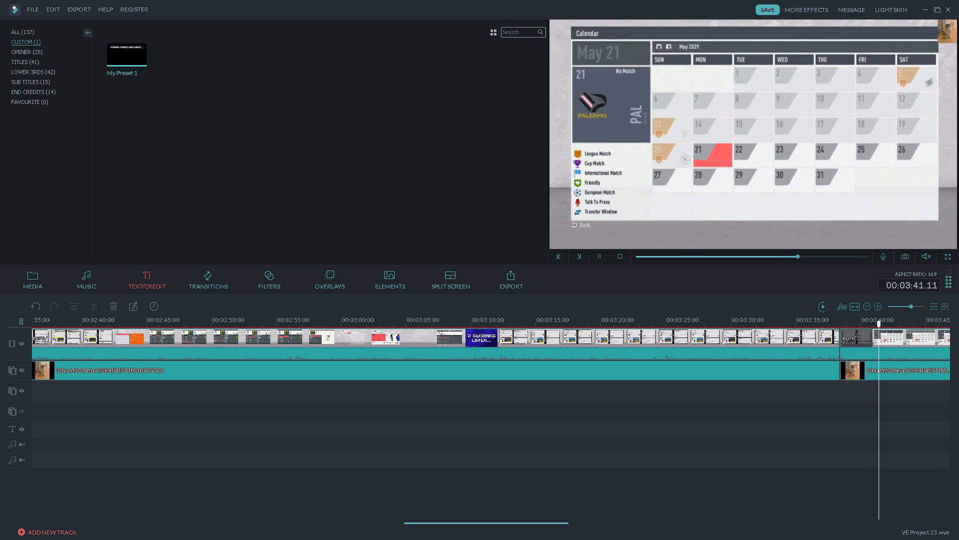
click(876, 325)
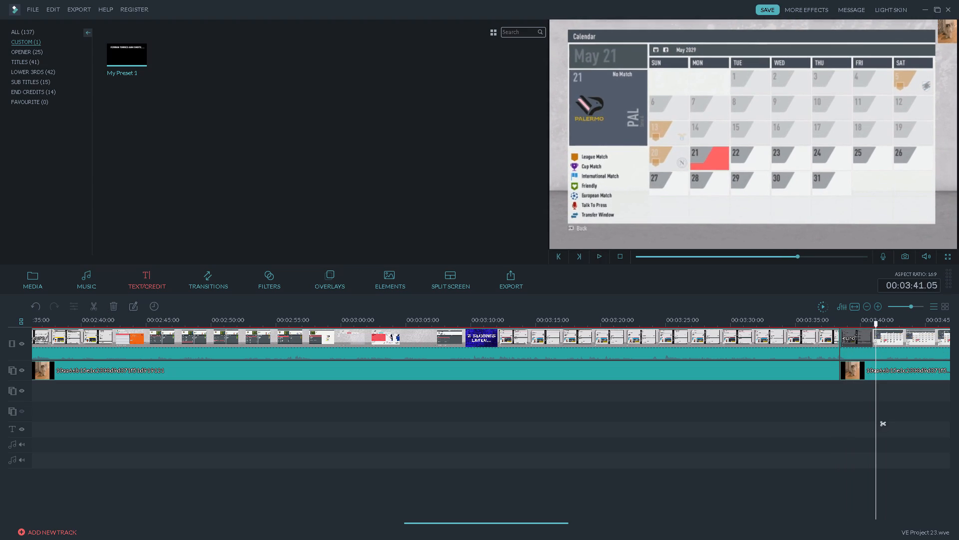
click(97, 304)
click(867, 344)
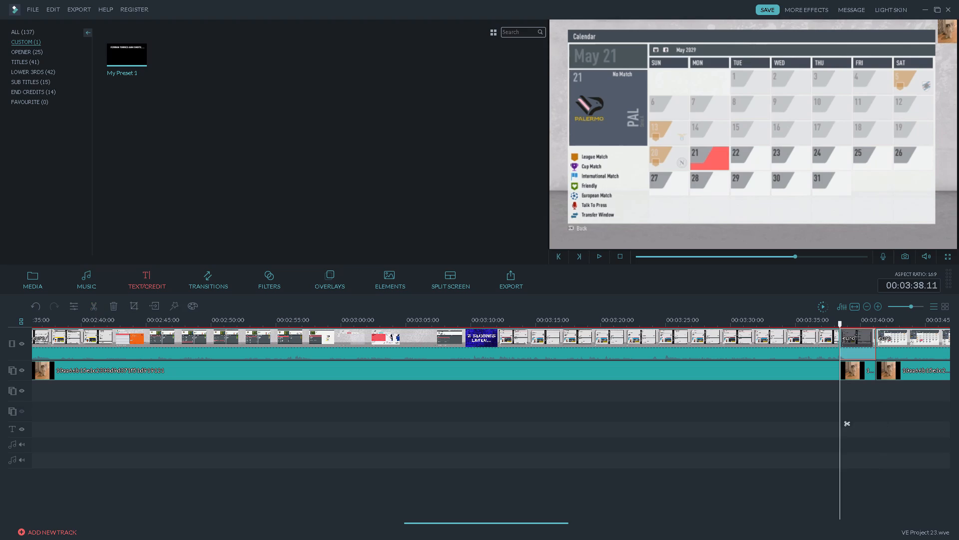
key(Delete)
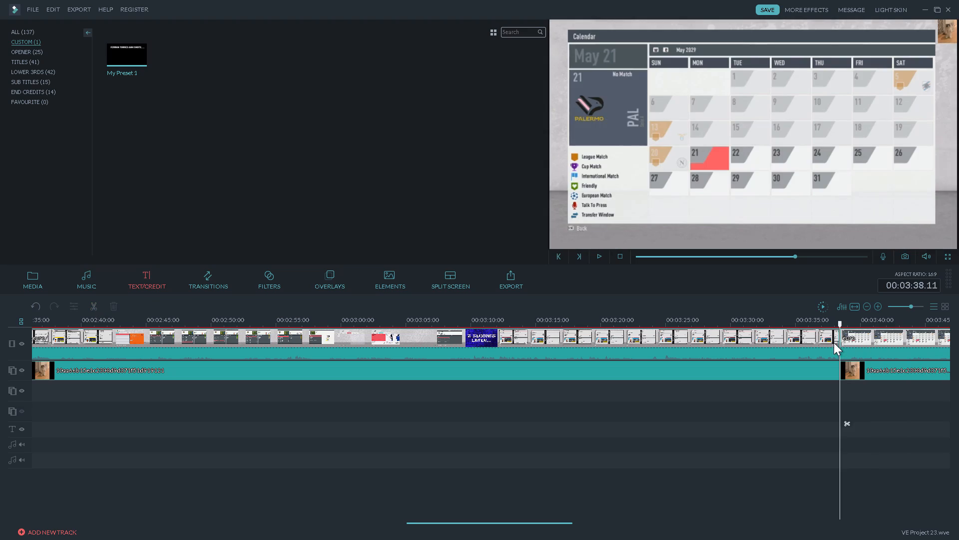
Preview the basic transitions Fadegrayscale, both Round_zoom variants, Zoom and Heart.
click(204, 279)
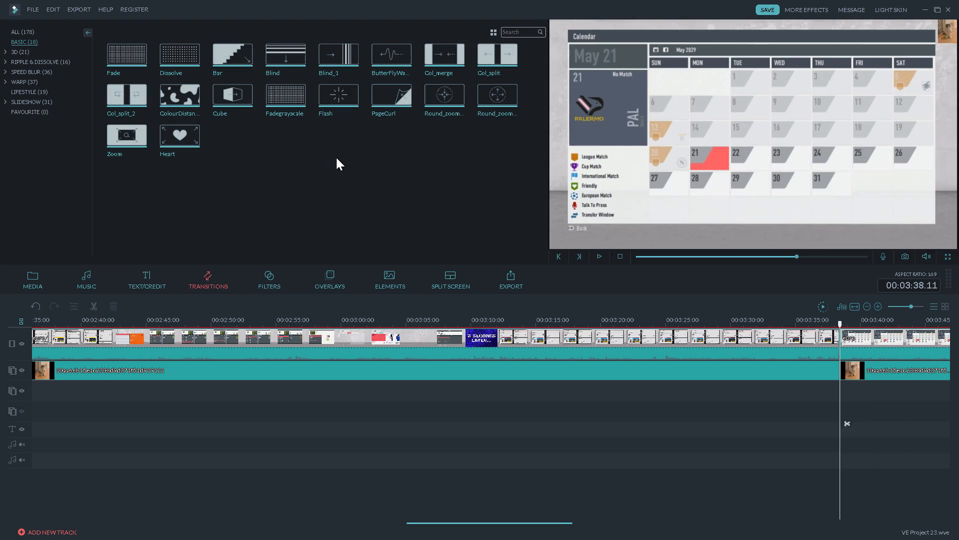
click(298, 98)
key(space)
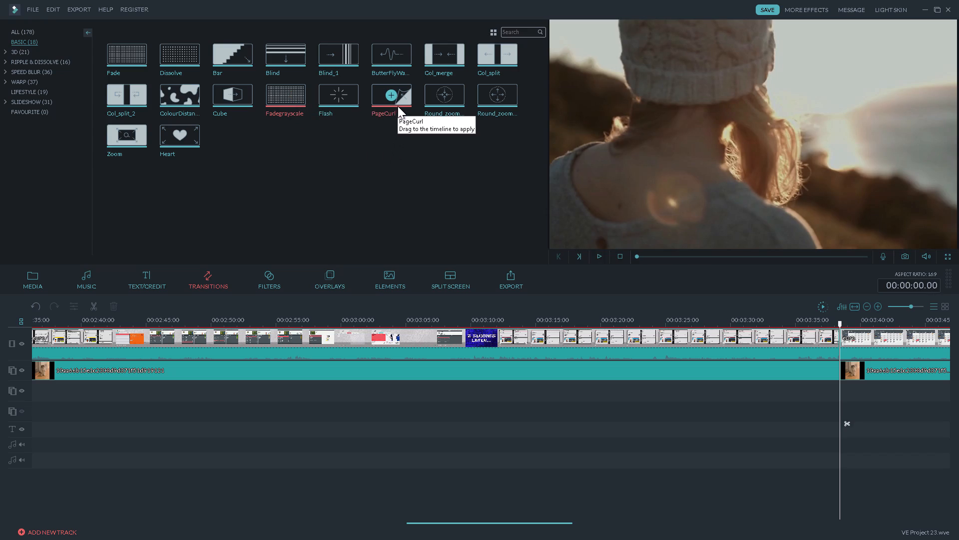
click(453, 97)
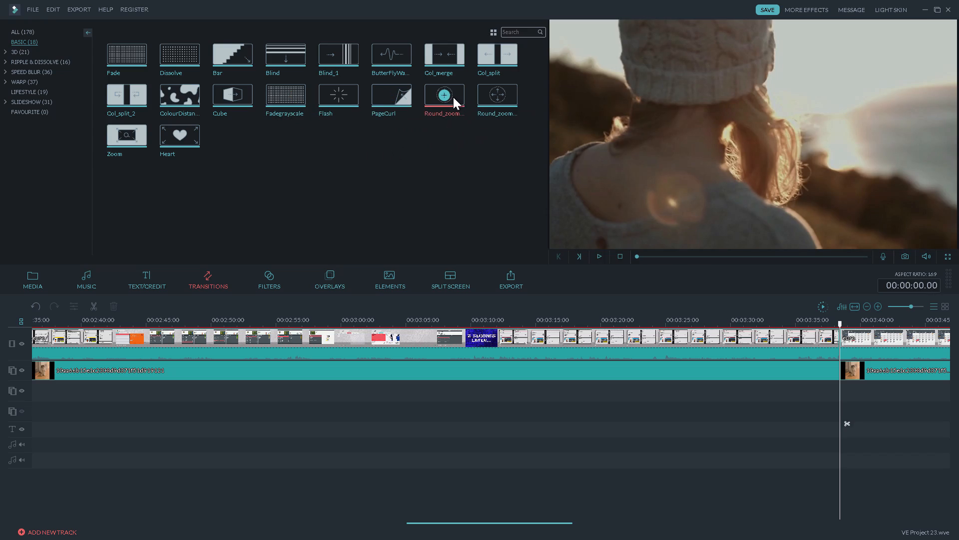
key(space)
click(509, 103)
key(space)
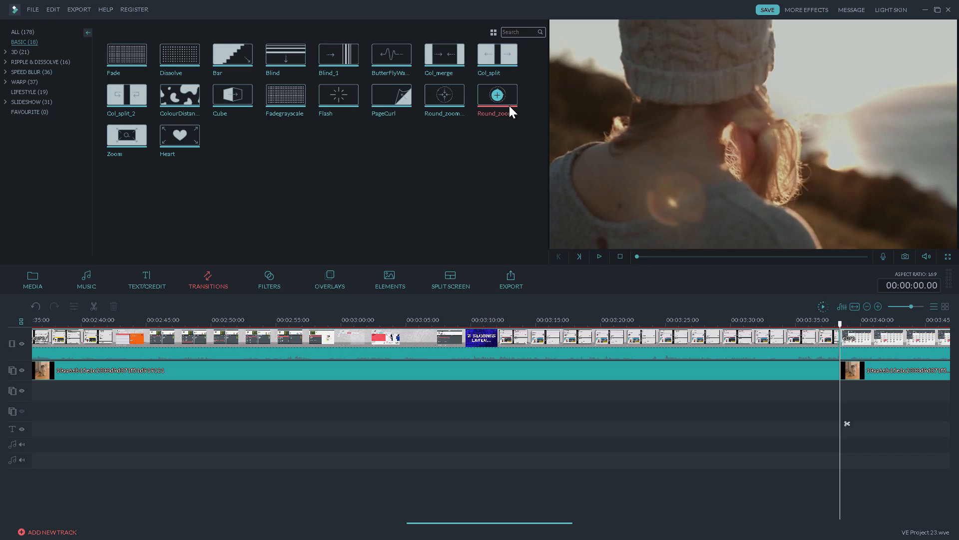
click(132, 144)
key(space)
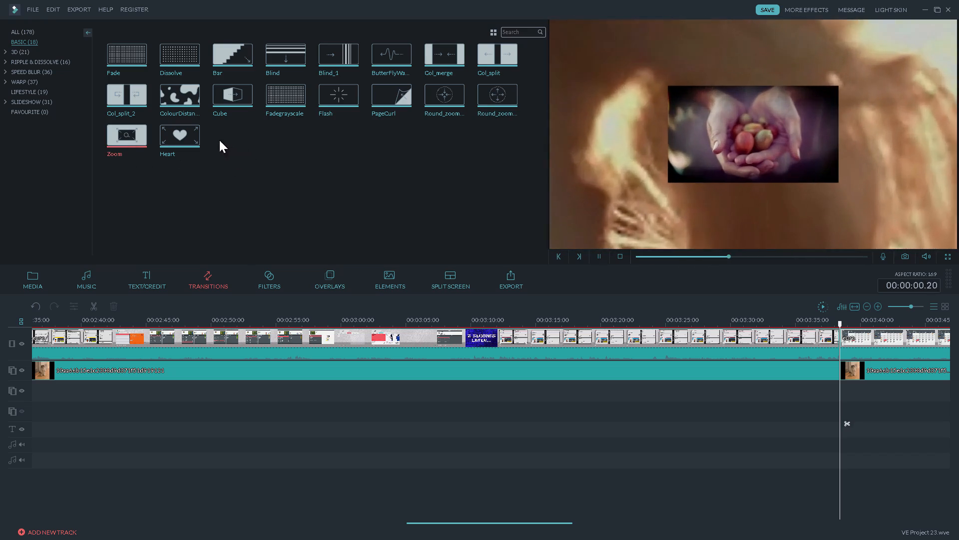
click(195, 142)
key(space)
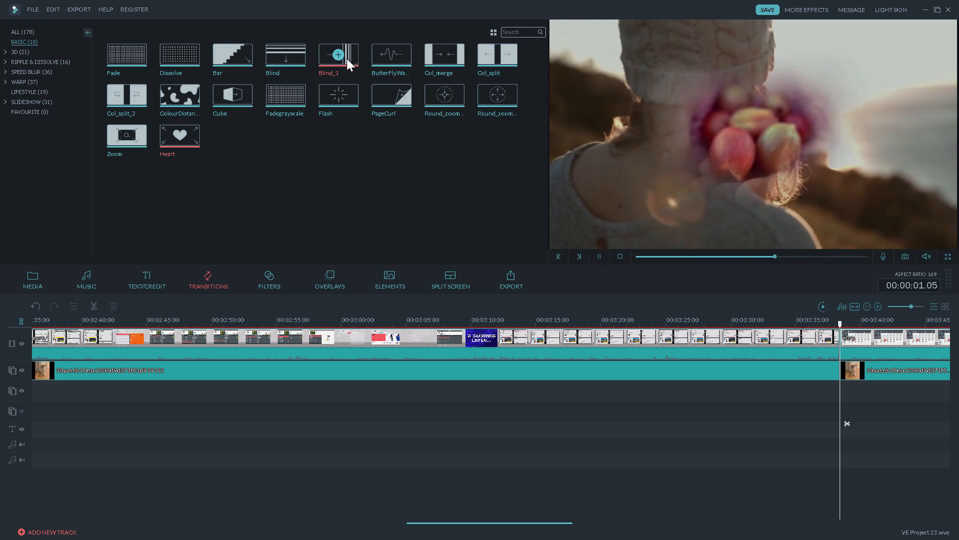
Preview the basic transitions Blind_1, the ButterFly wave, Col_merge, Col_split, the ColourDistance effect and Col_split_2.
click(347, 58)
key(space)
click(403, 59)
key(space)
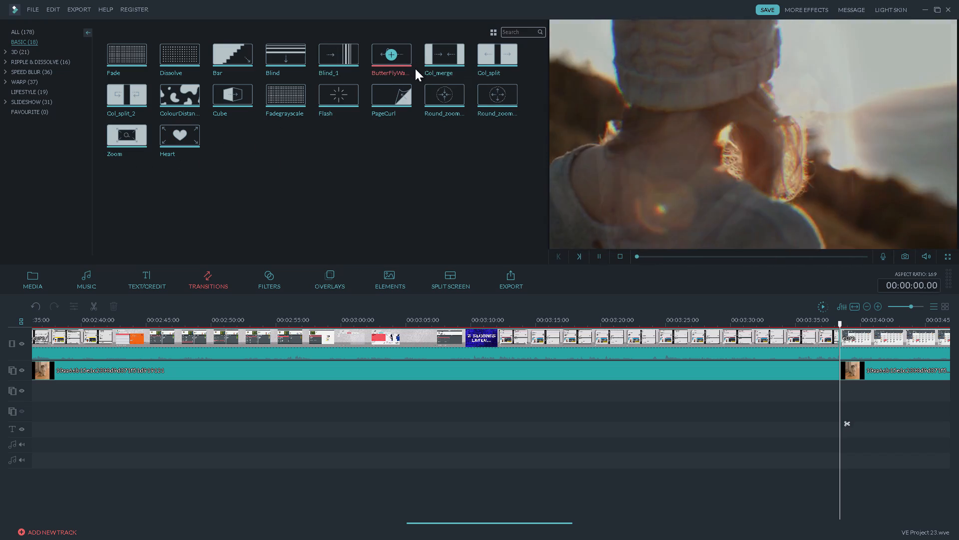
click(457, 61)
key(space)
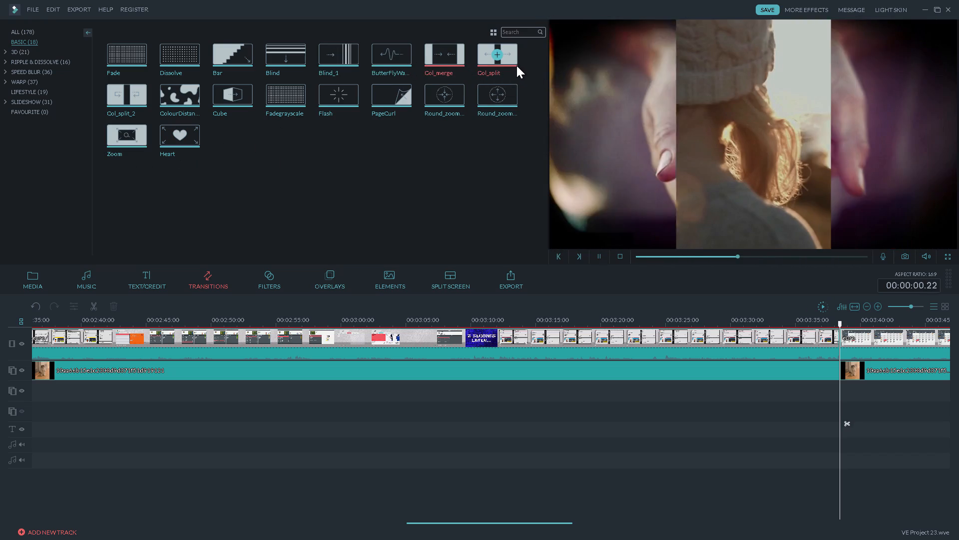
click(516, 65)
key(space)
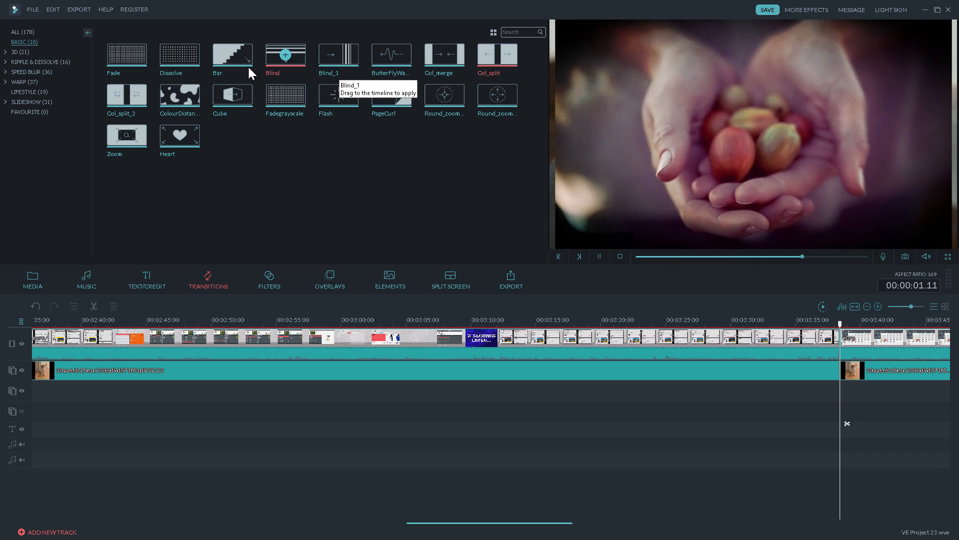
click(189, 102)
key(space)
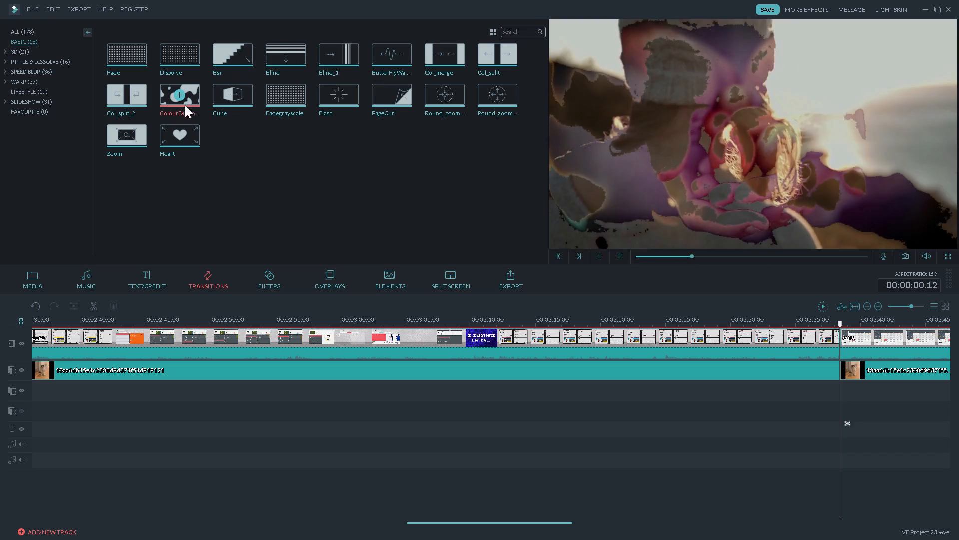
click(138, 104)
key(space)
key(space)
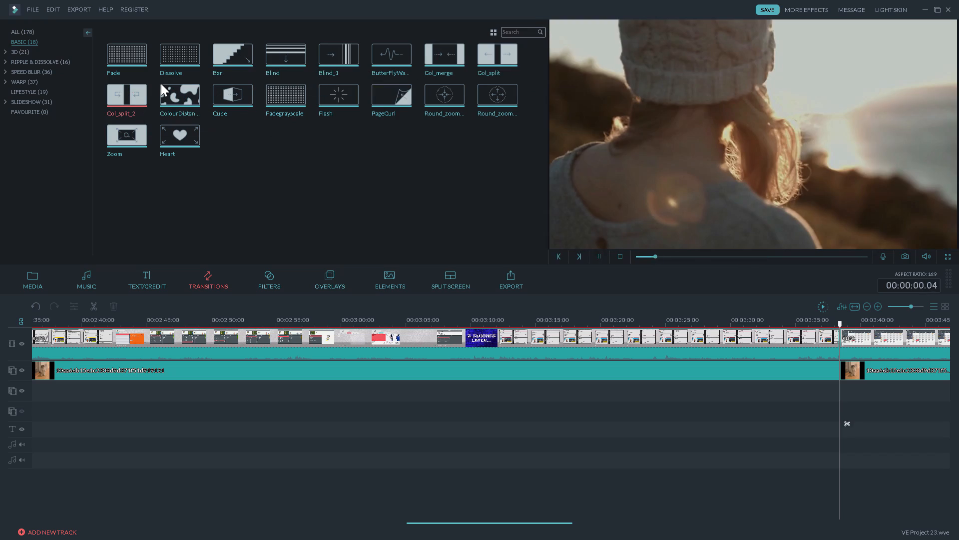
Preview the Speed Blur transitions Simple Roll 1 and 11, Blurry Roll 2, 3 and 4, and Cross Roll 8 and 4.
click(27, 45)
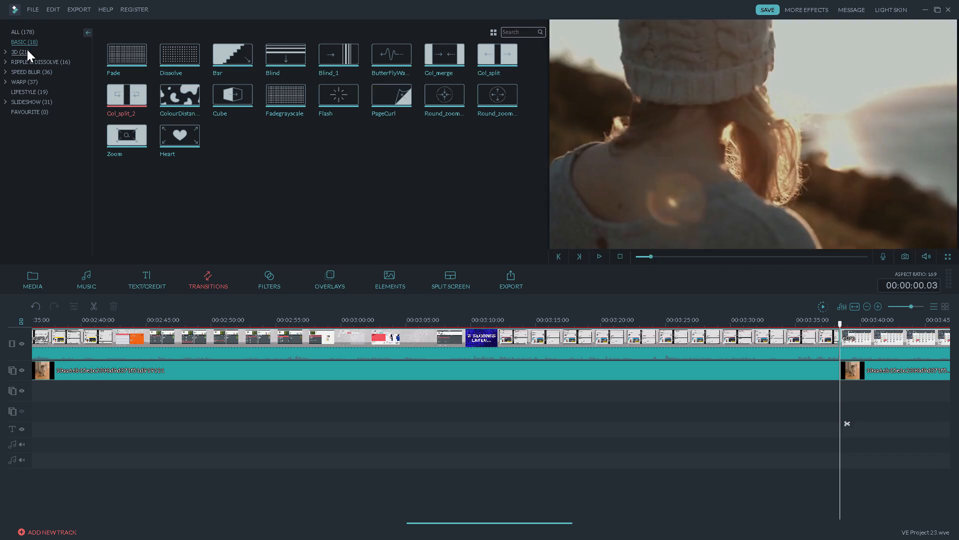
click(27, 49)
click(37, 69)
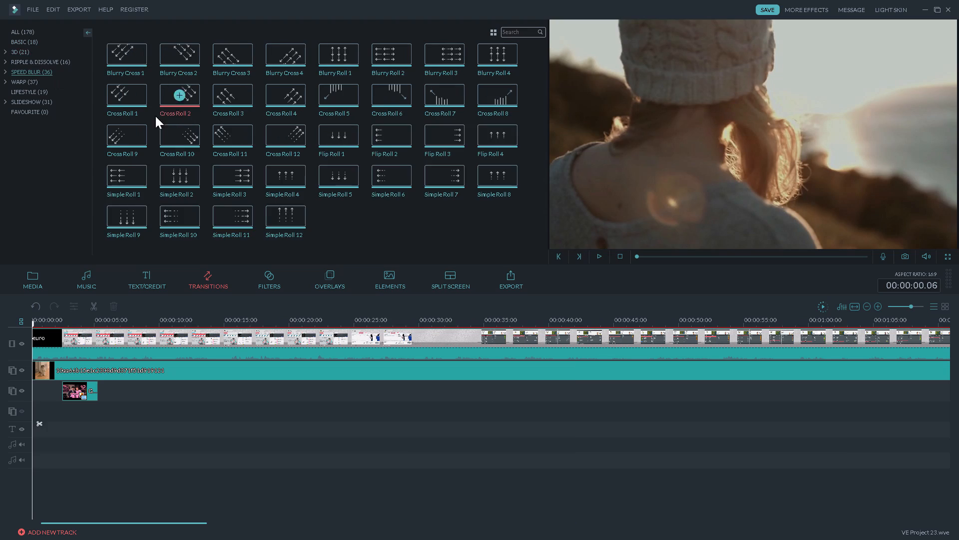
click(137, 176)
key(space)
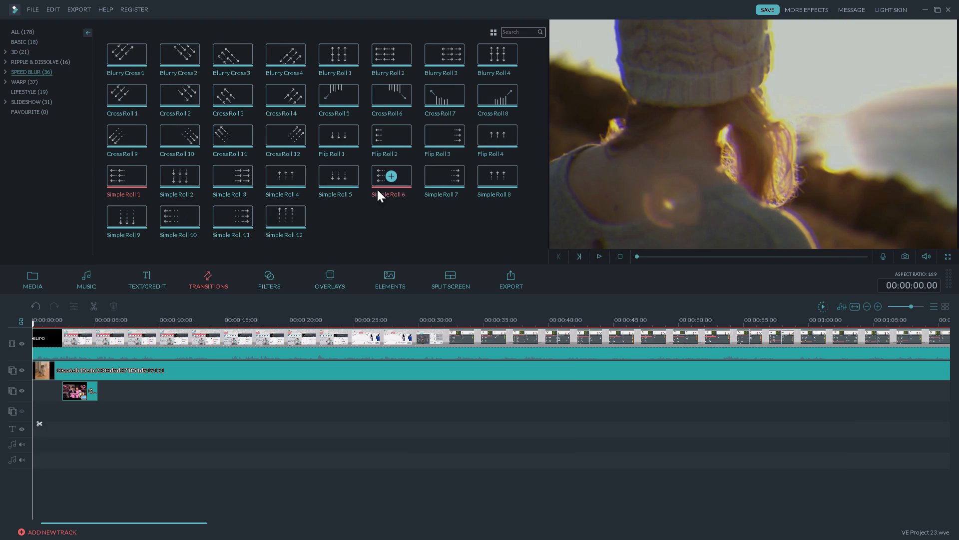
click(241, 224)
key(space)
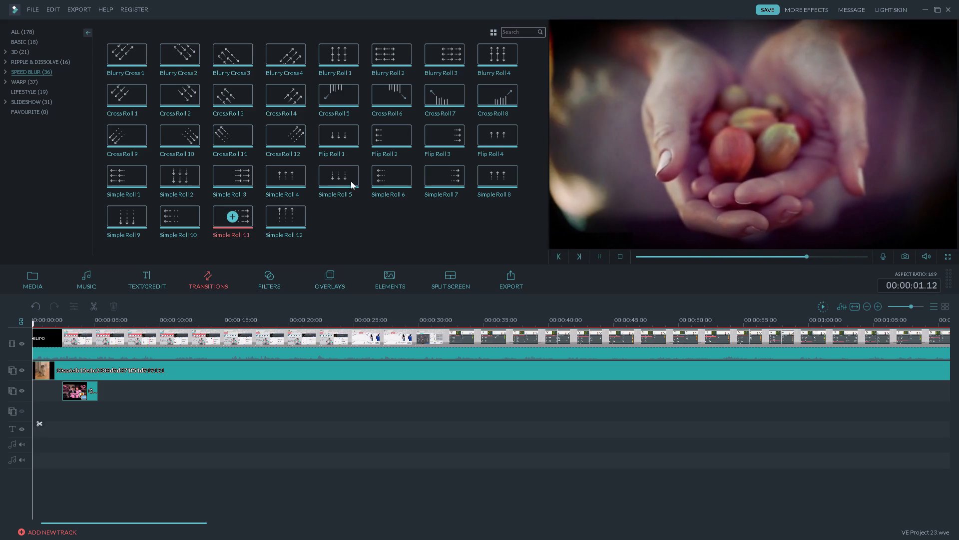
click(403, 61)
key(space)
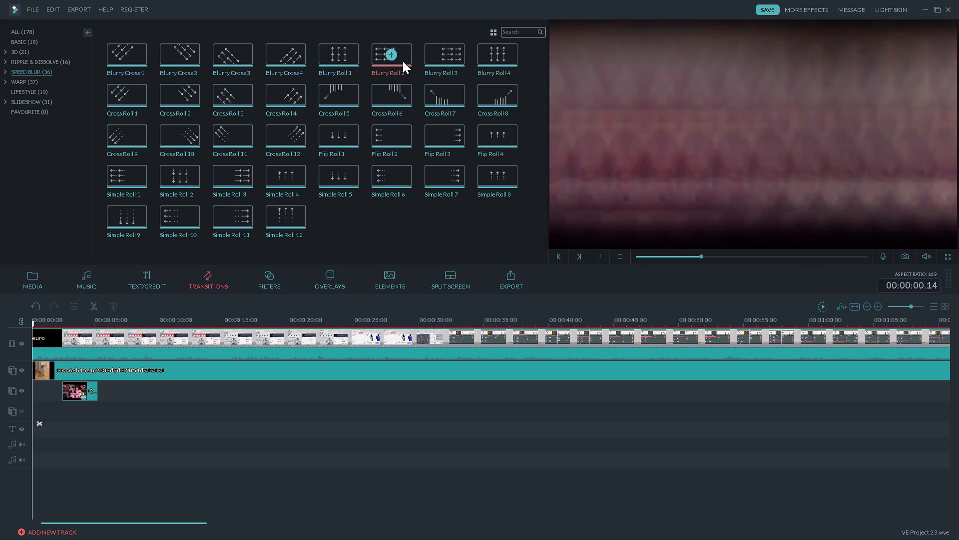
click(456, 60)
key(space)
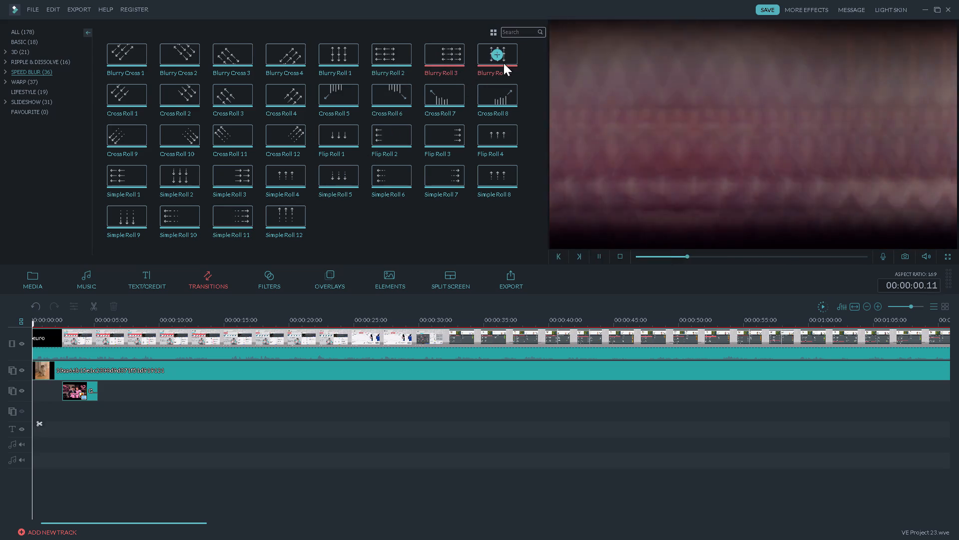
click(507, 62)
key(space)
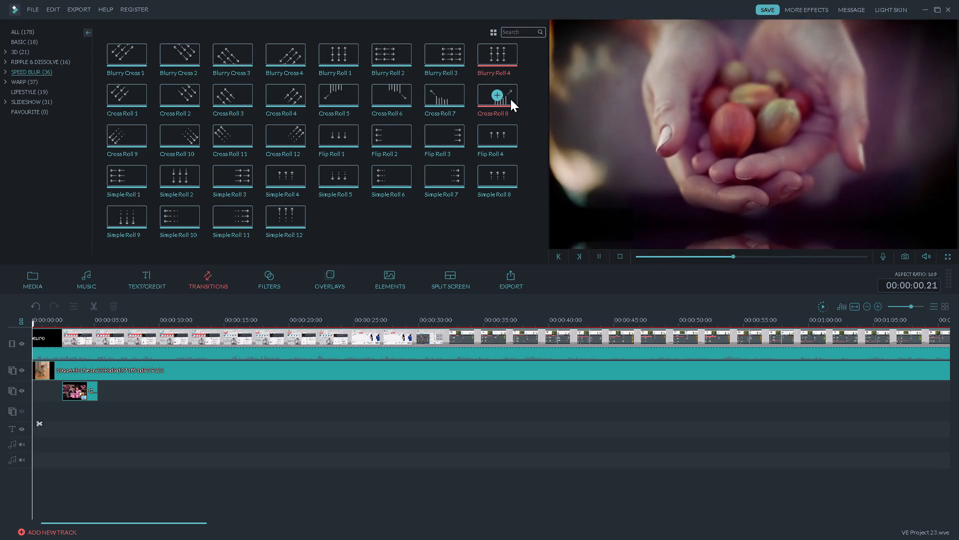
click(510, 99)
key(space)
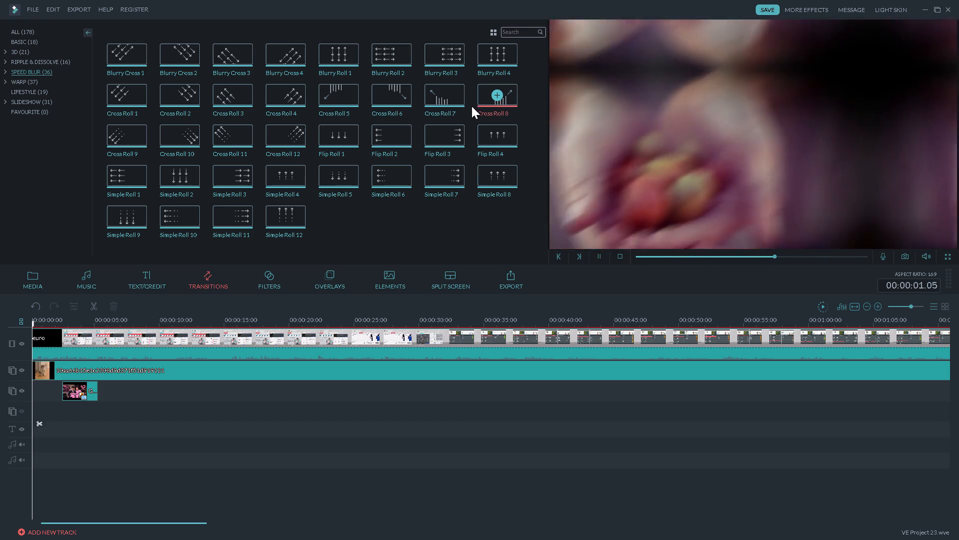
click(304, 108)
key(space)
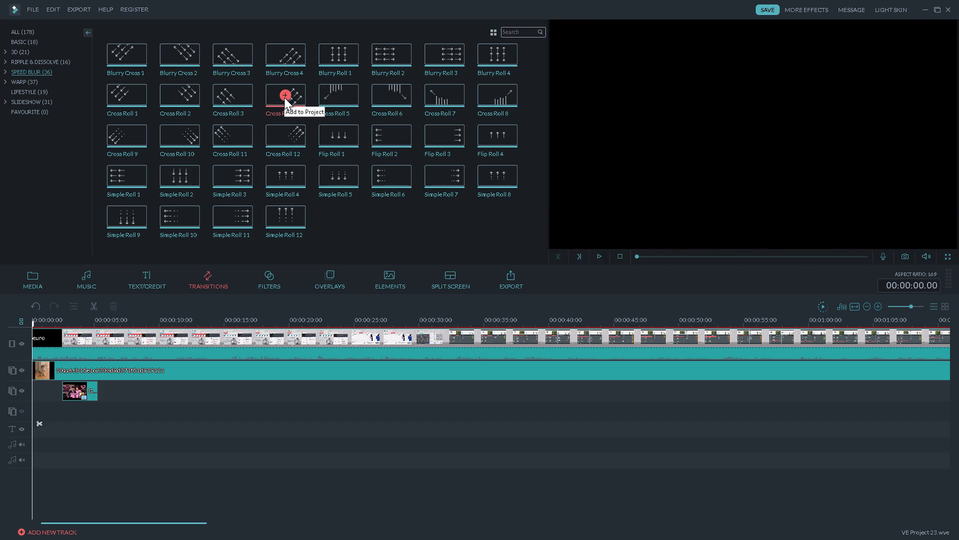
Add the Cross Roll 4 transition at the cut near 00:03:38 and play it back.
click(284, 97)
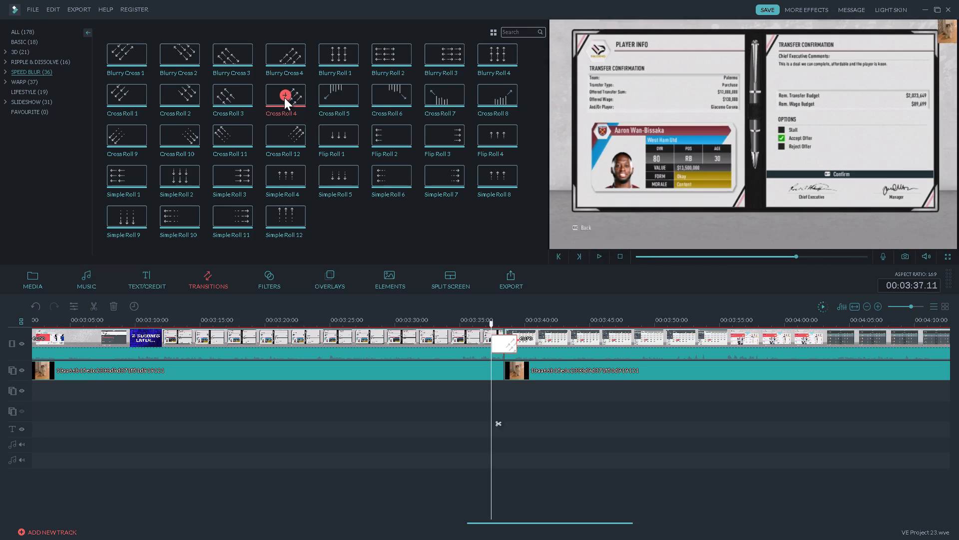
key(space)
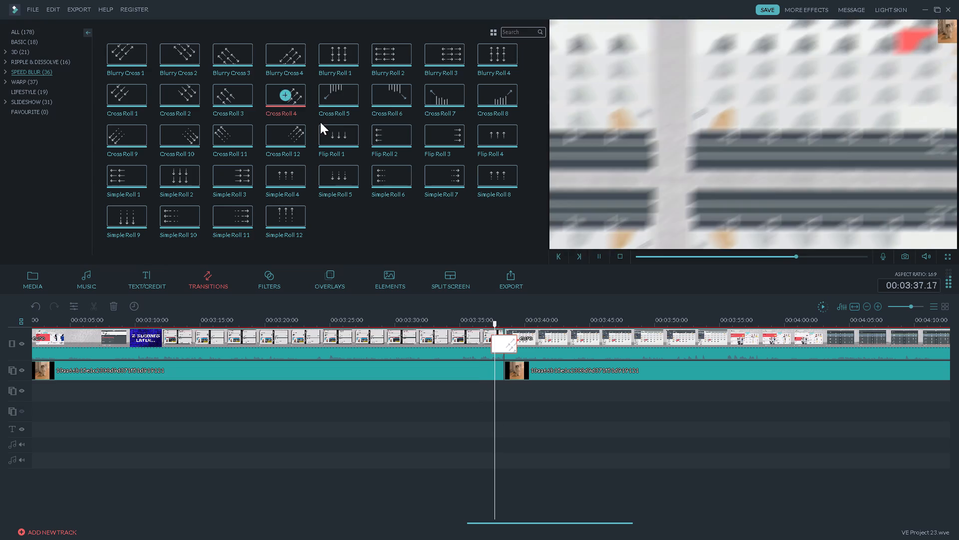
key(space)
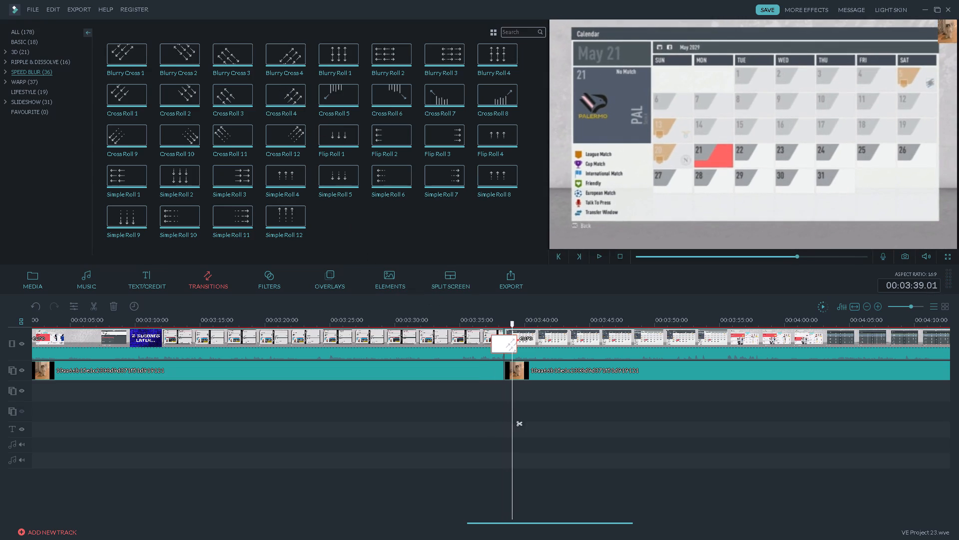
Shorten the Cross Roll 4 transition to under one second and replay the timeline from just before it.
click(498, 344)
drag(491, 343, 496, 345)
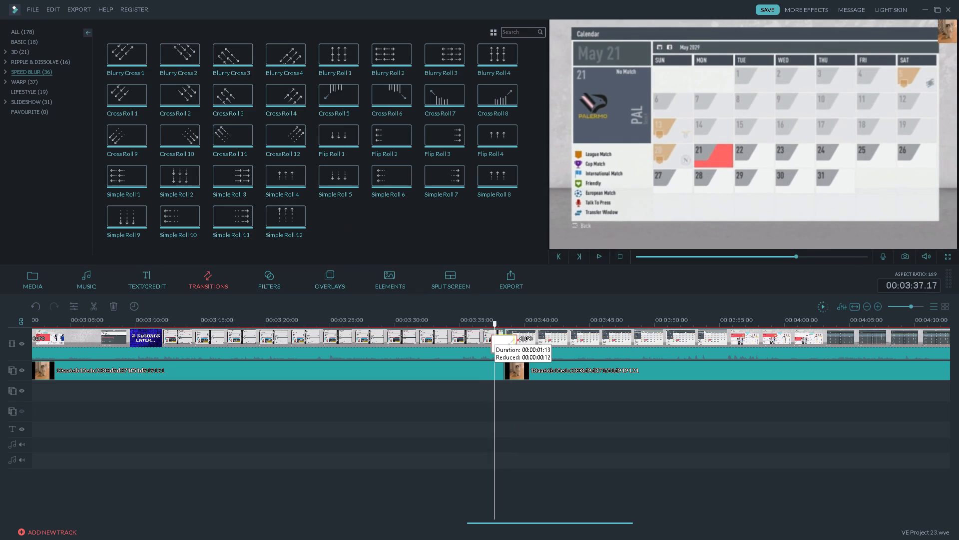
drag(496, 345, 499, 346)
click(482, 326)
key(space)
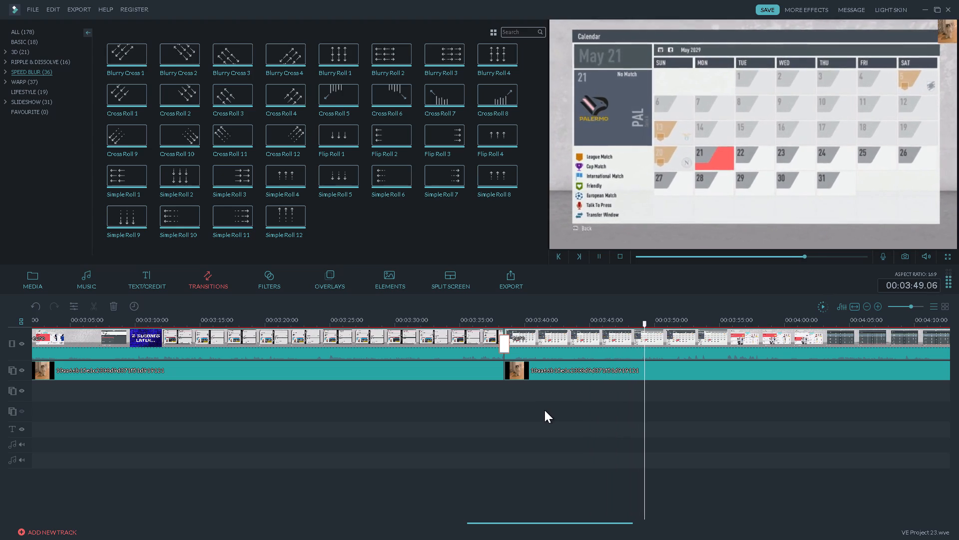
Save the project.
key(ctrl+s)
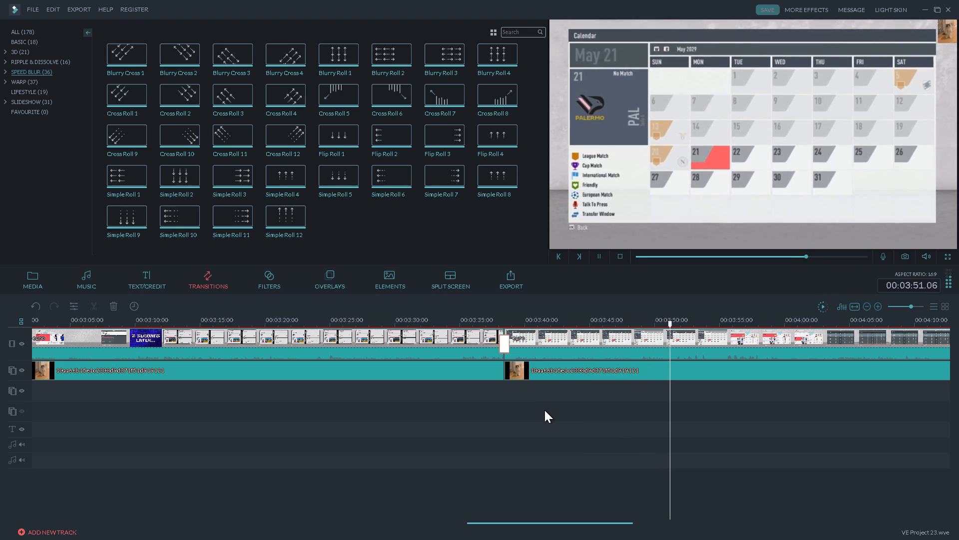
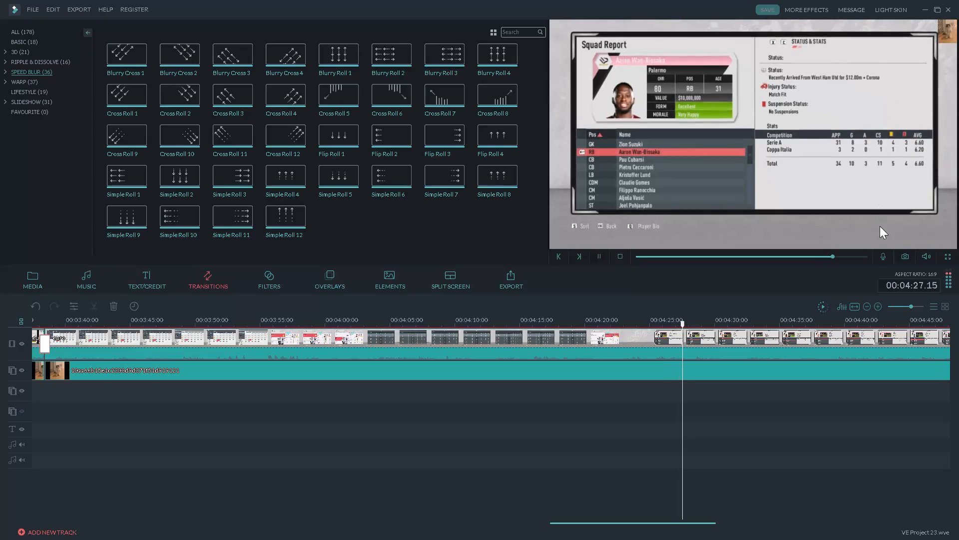
Play back the closing part of the video through to its end.
click(859, 257)
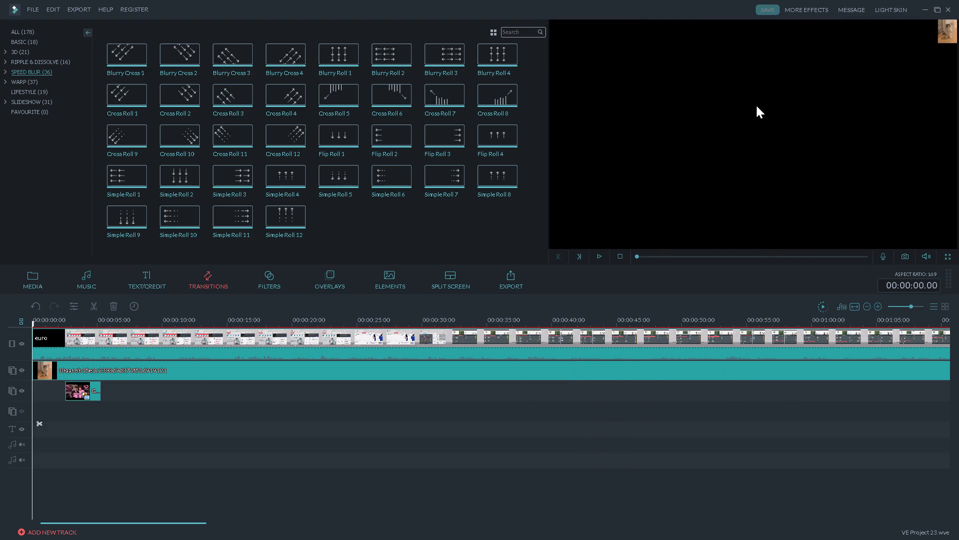
Save the project and check the export settings without exporting.
key(ctrl+s)
click(512, 279)
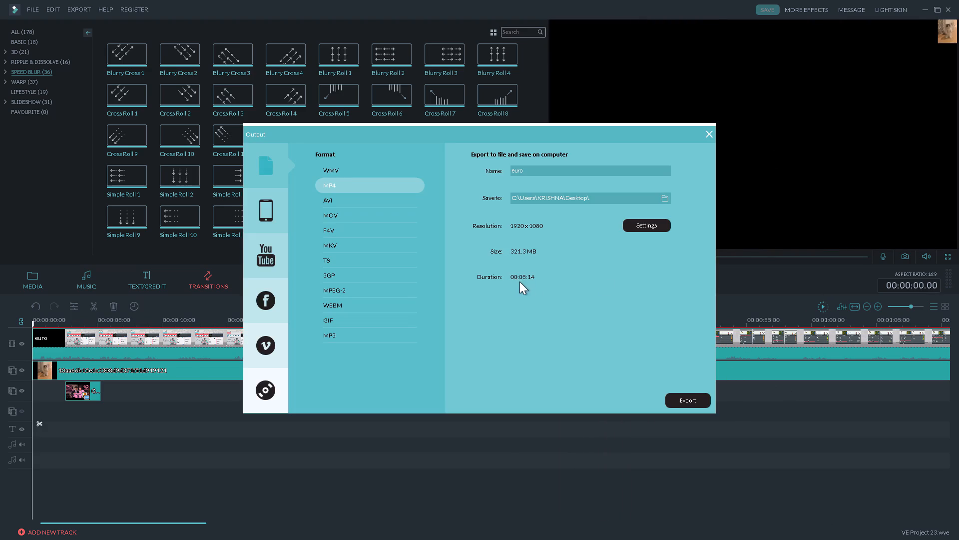
key(Escape)
Play back the first five seconds or so of the timeline, including the opening title and picture overlay.
key(space)
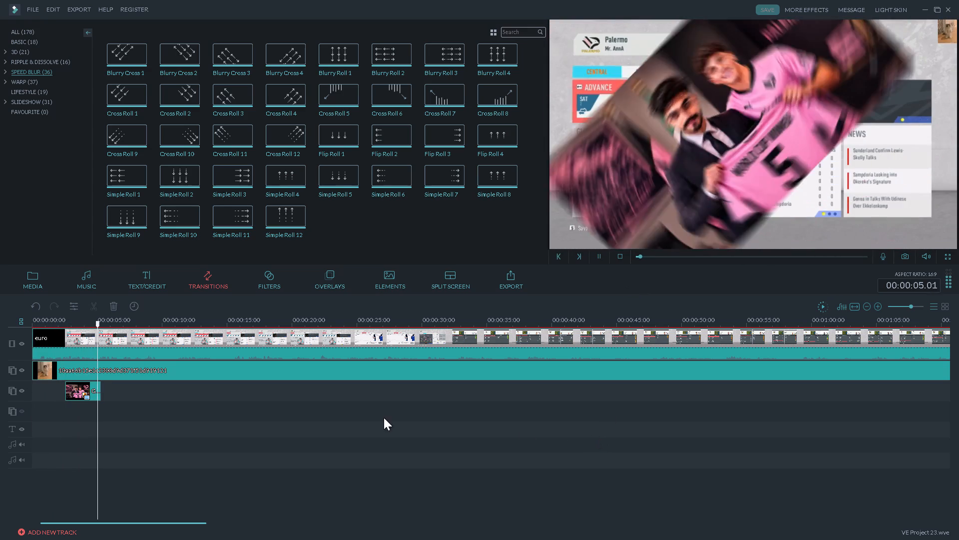
key(space)
Save the project and export the video to the Desktop as an MP4 file named "europa league".
key(ctrl+s)
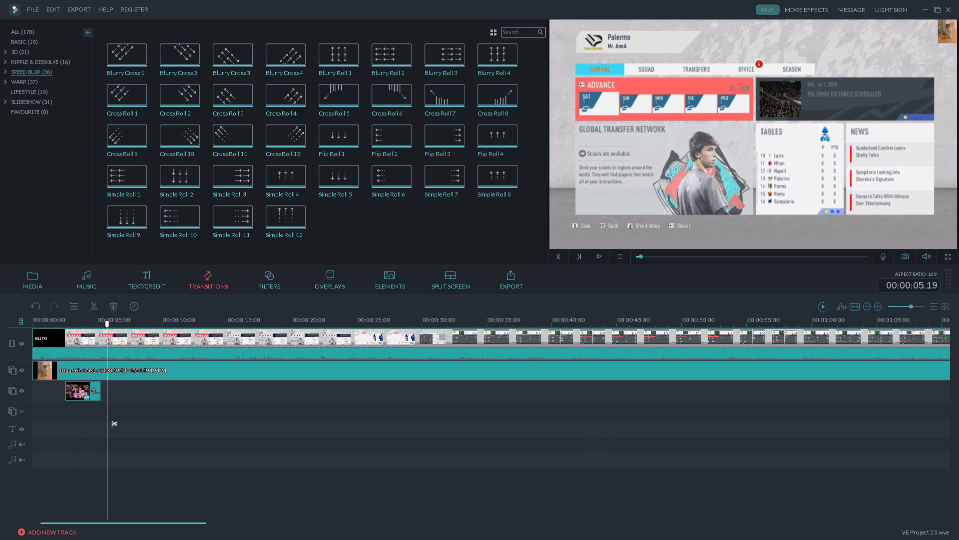
click(500, 277)
click(560, 175)
click(550, 171)
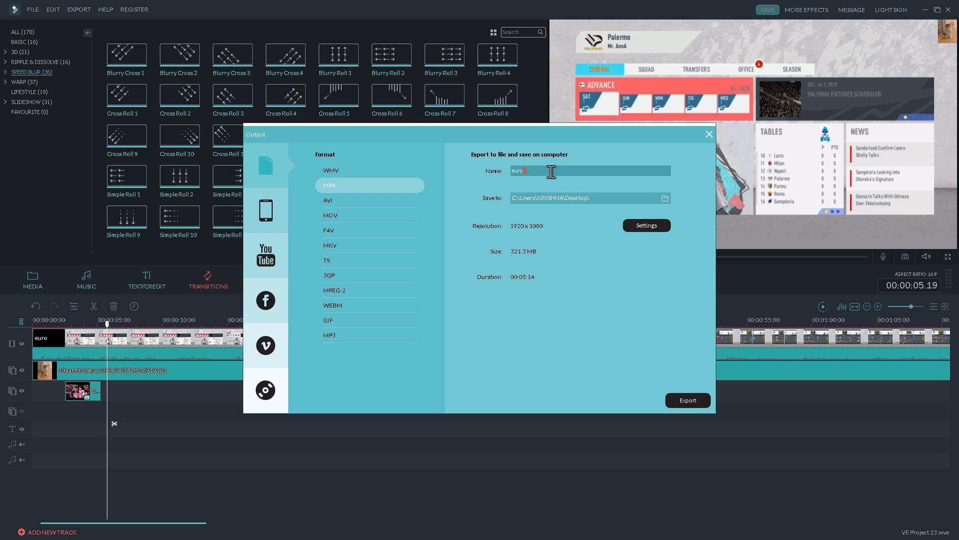
text(pa league)
click(686, 391)
click(689, 399)
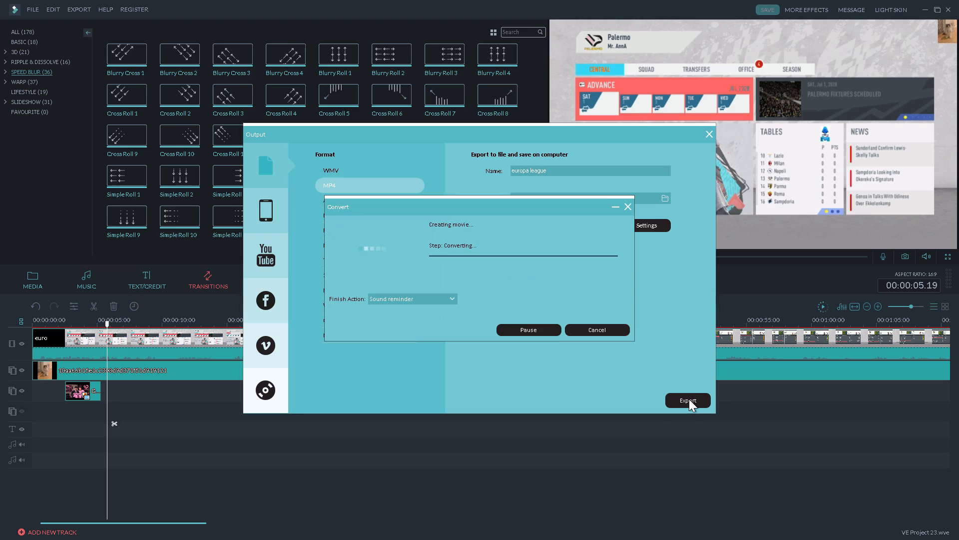